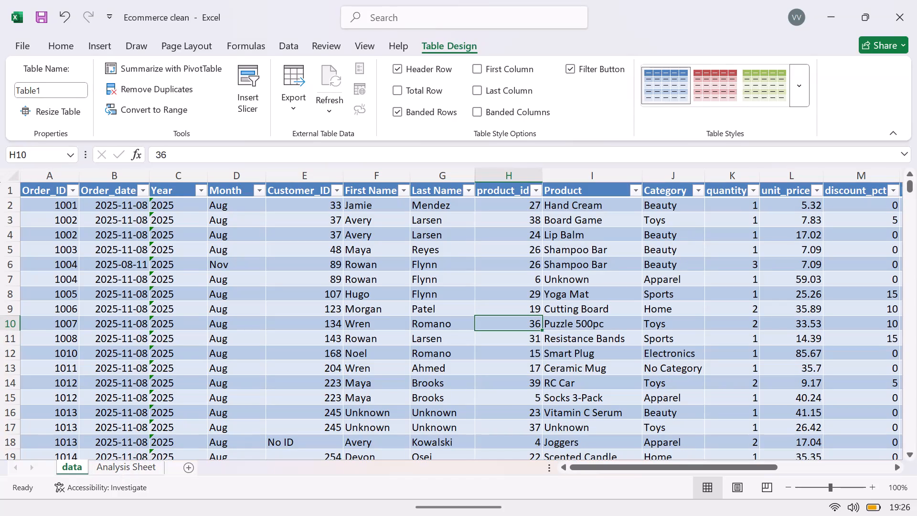
# Delete the empty Analysis Sheet worksheet from the workbook.
pyautogui.click(134, 474)
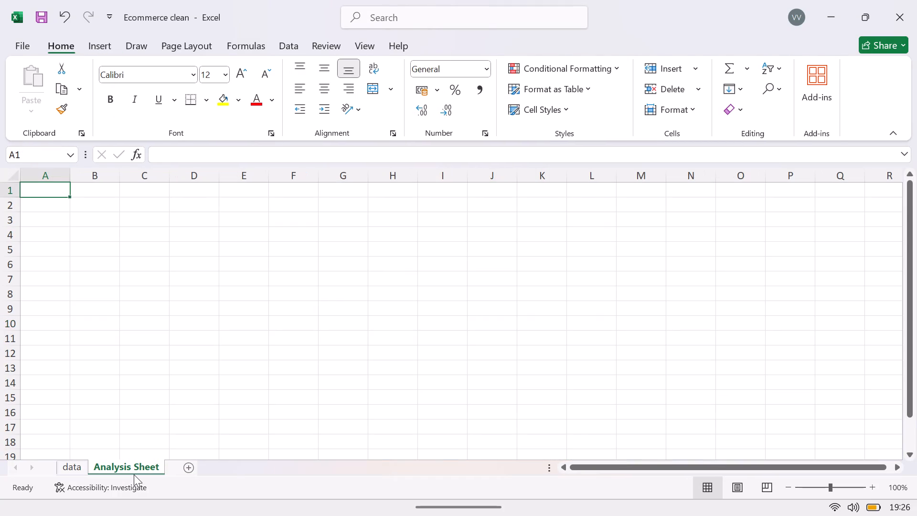
pyautogui.rightClick(133, 470)
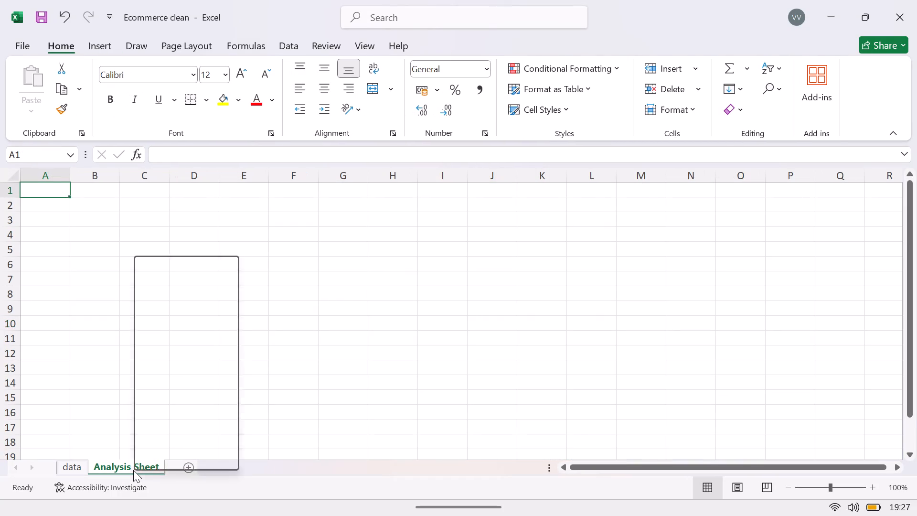
pyautogui.click(199, 281)
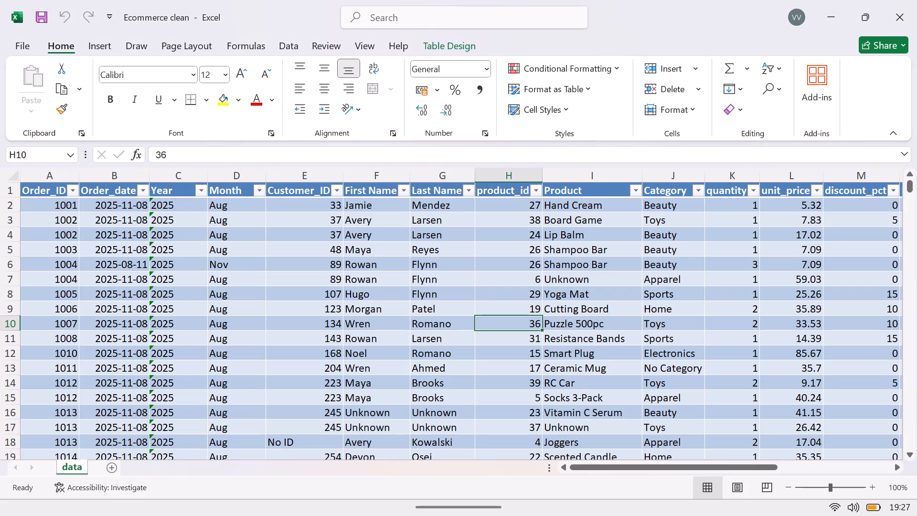
# Insert a PivotTable based on Table1 from the data sheet, placed on a new worksheet.
pyautogui.click(157, 264)
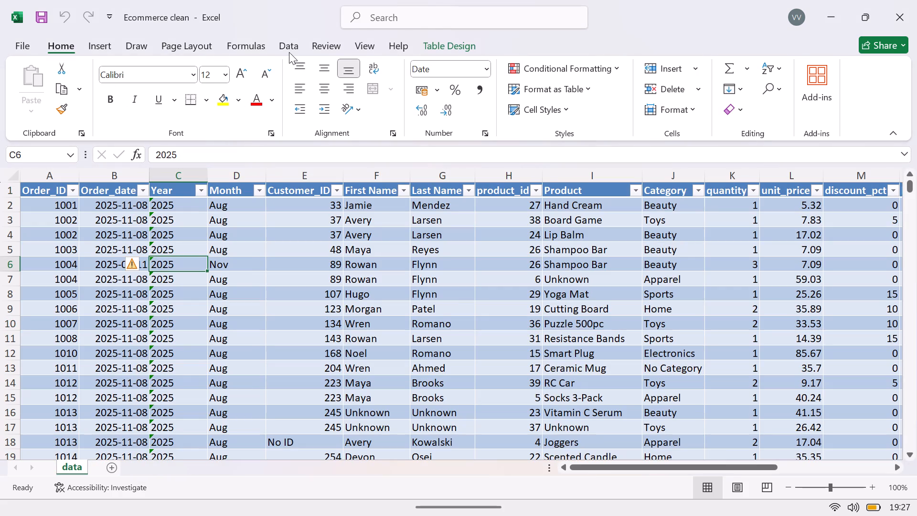
pyautogui.click(289, 52)
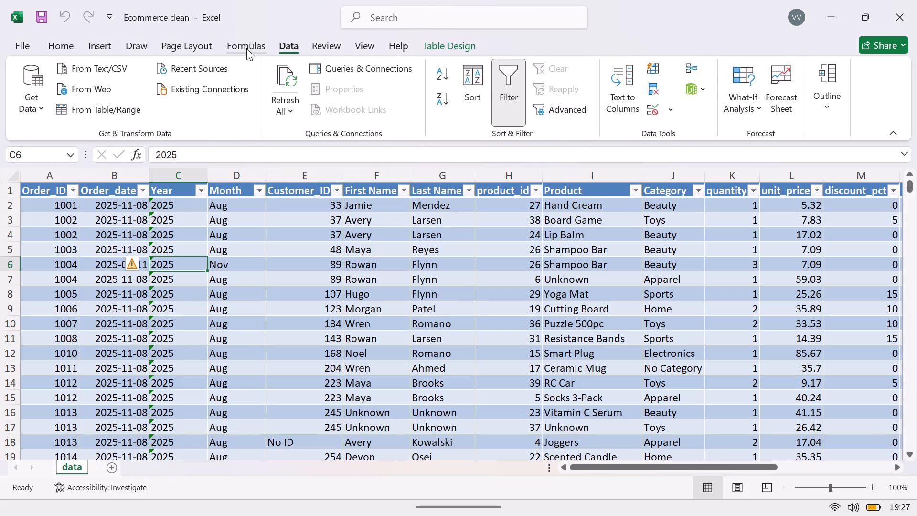
pyautogui.doubleClick(110, 37)
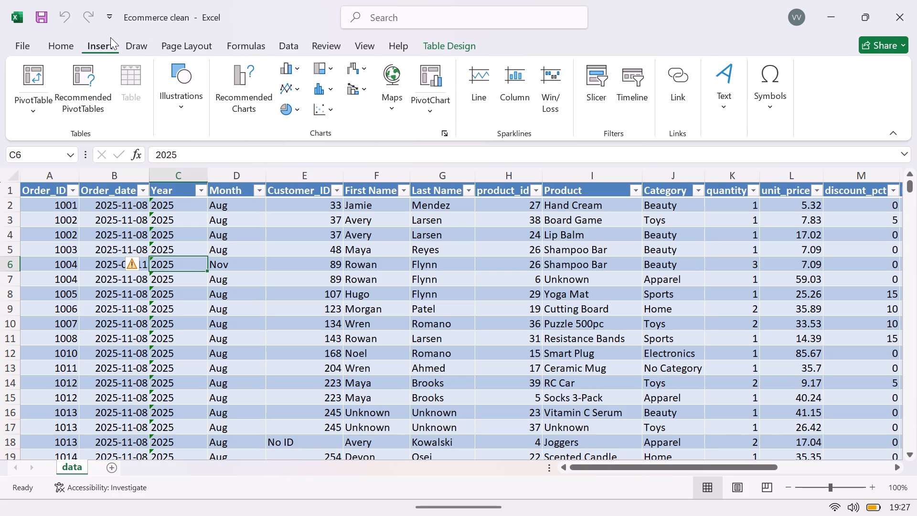
pyautogui.click(37, 75)
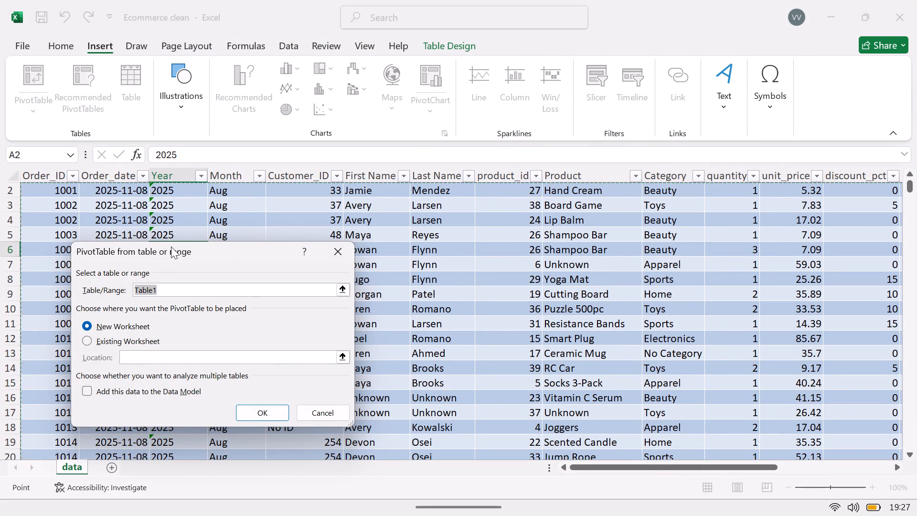
pyautogui.click(255, 413)
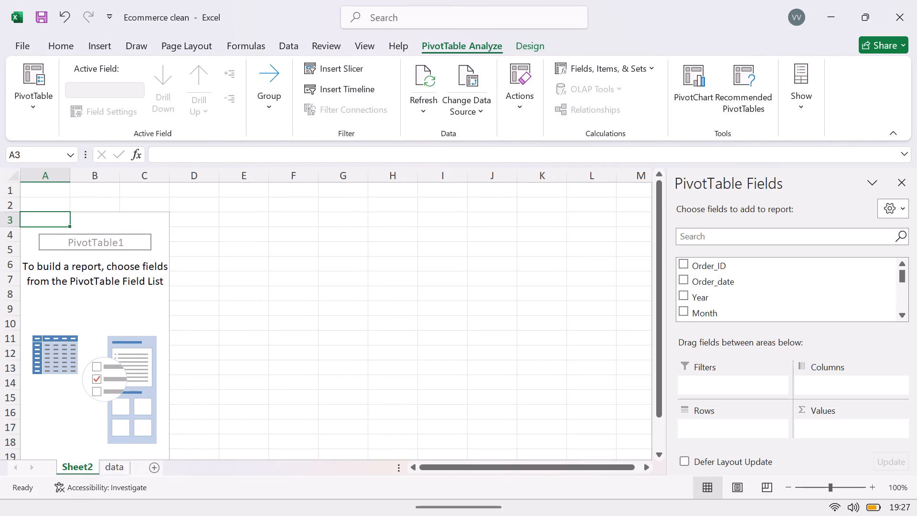
# Rename the new PivotTable worksheet as Analysis Sheet.
pyautogui.rightClick(84, 469)
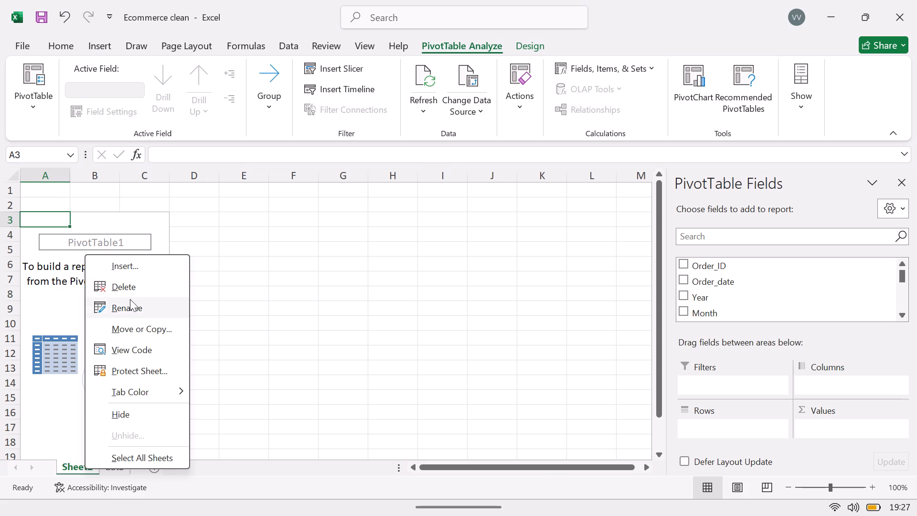
pyautogui.click(129, 302)
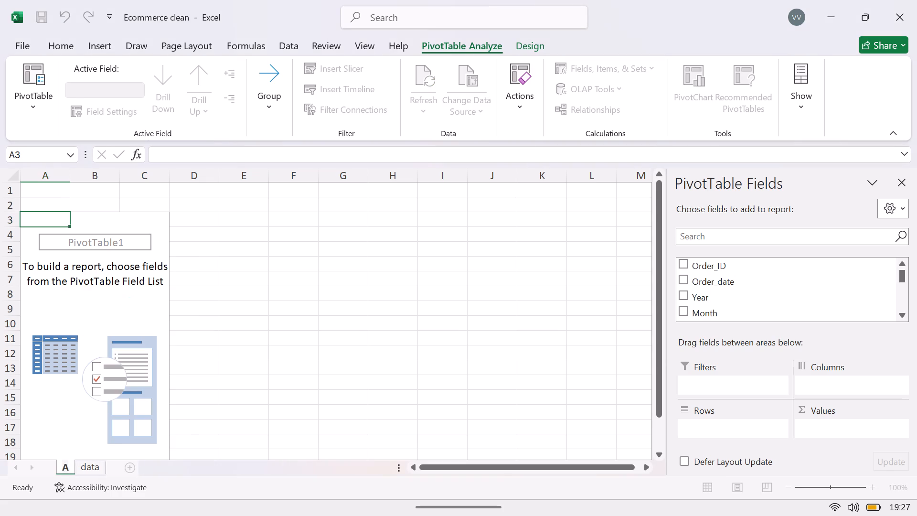
pyautogui.write('nalysis')
pyautogui.press('space')
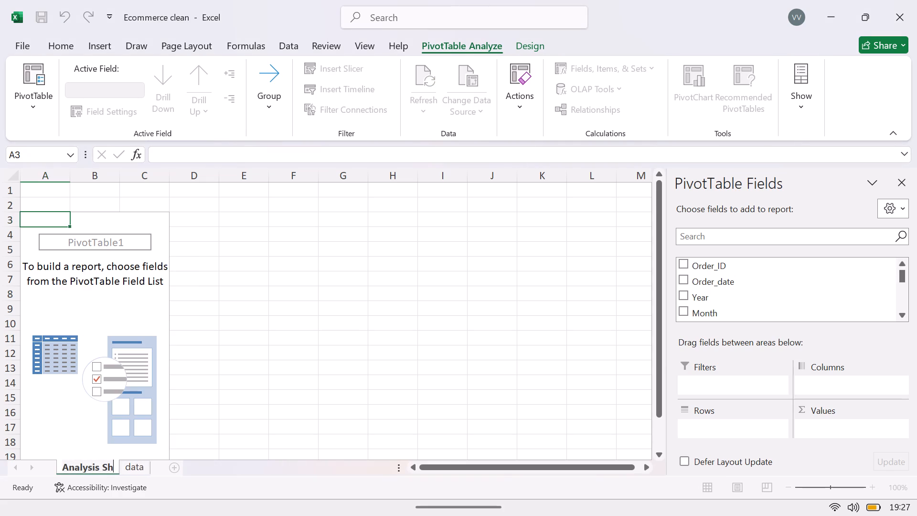
pyautogui.press('Return')
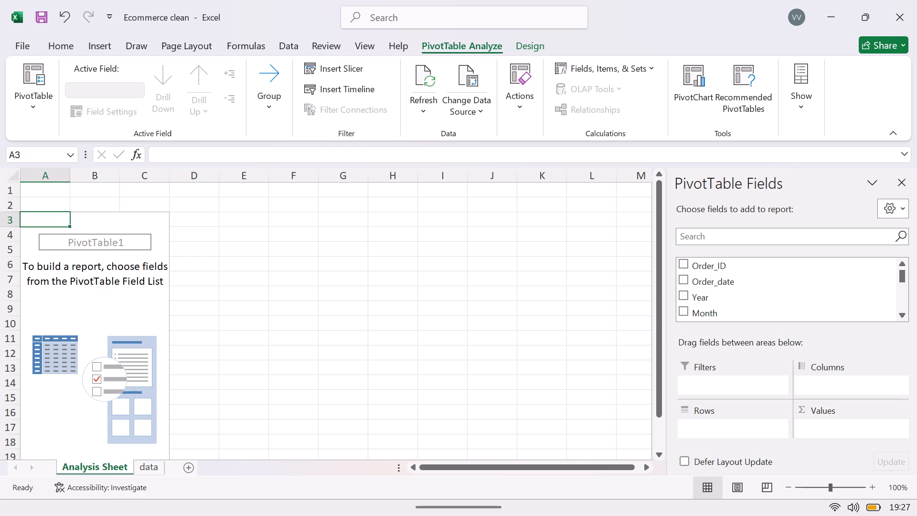
# Add a new worksheet after the data sheet and name it Business Questions.
pyautogui.click(157, 469)
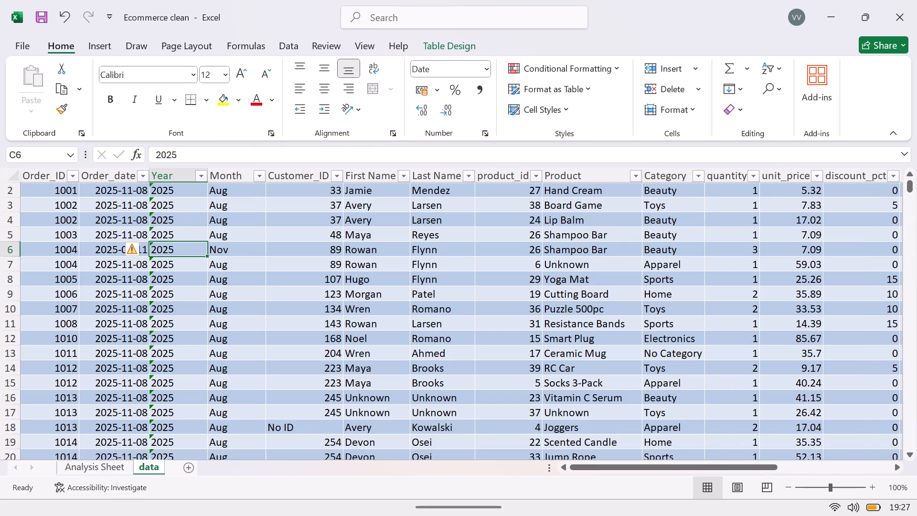
pyautogui.click(262, 297)
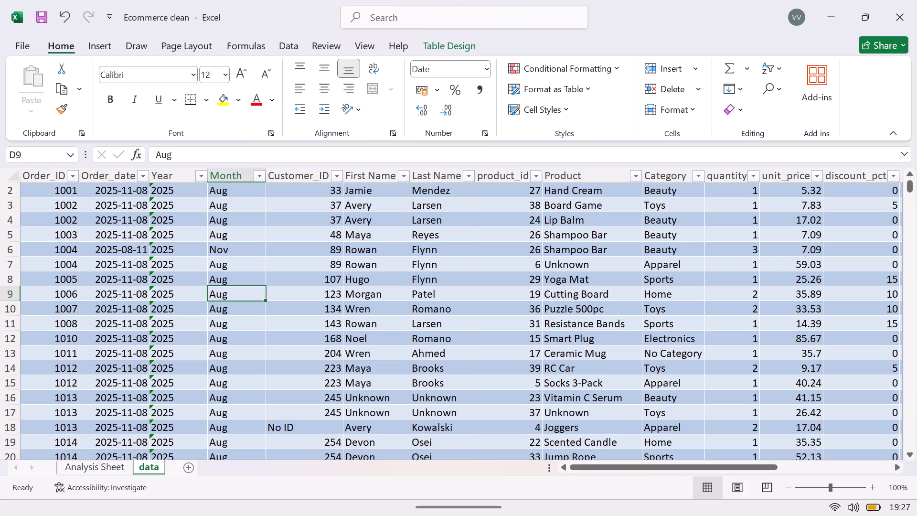
pyautogui.click(185, 471)
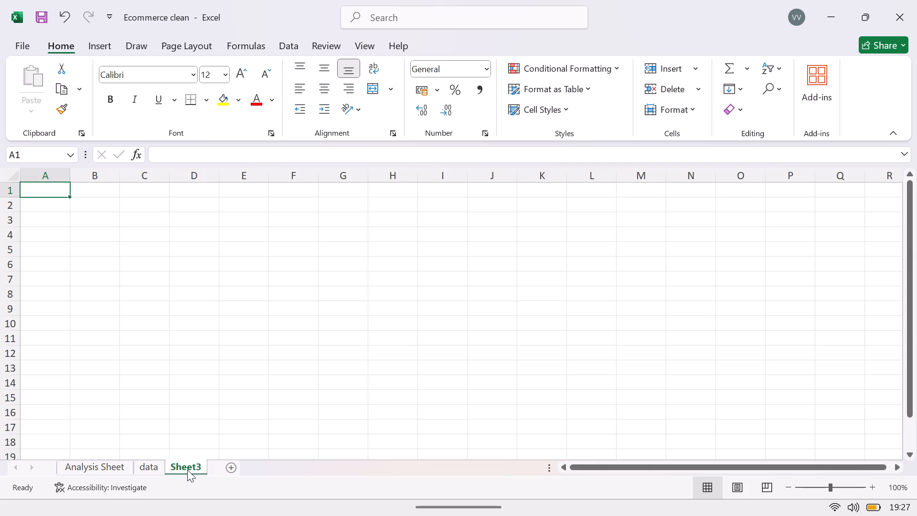
pyautogui.doubleClick(188, 470)
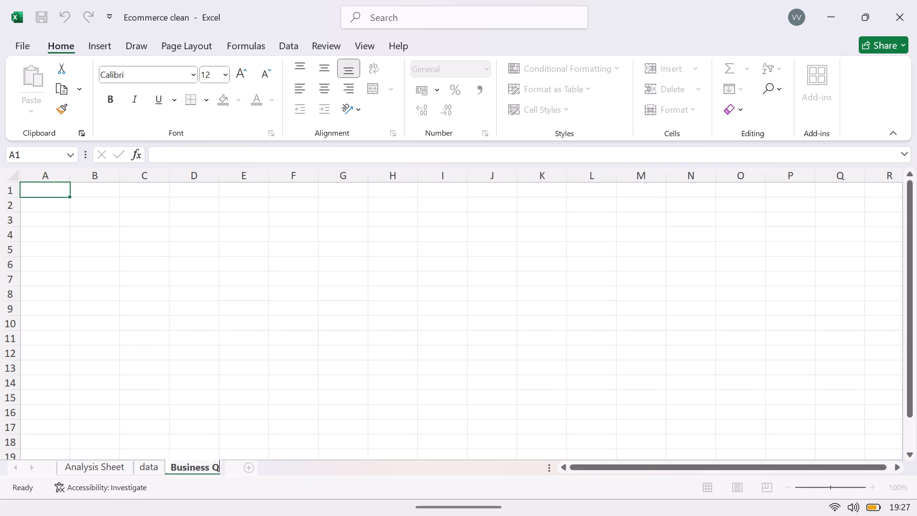
pyautogui.press('BackSpace')
pyautogui.write('uestions')
pyautogui.press('Return')
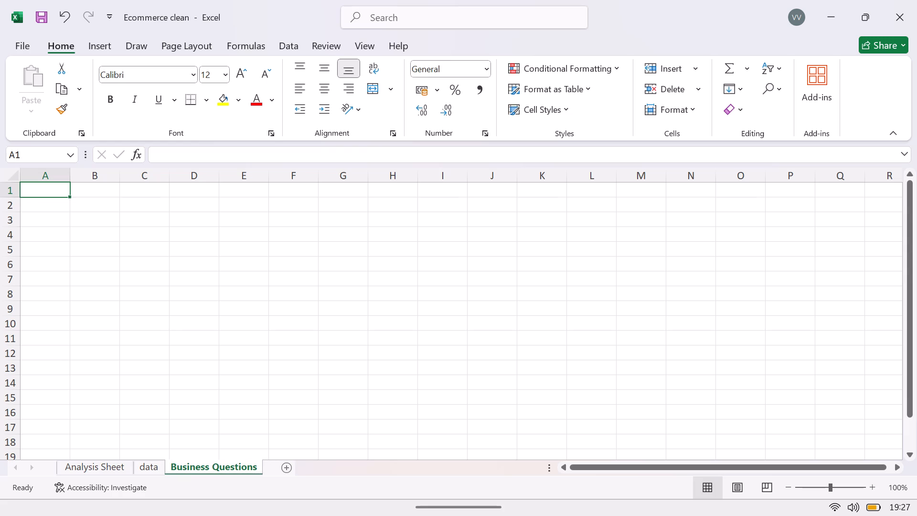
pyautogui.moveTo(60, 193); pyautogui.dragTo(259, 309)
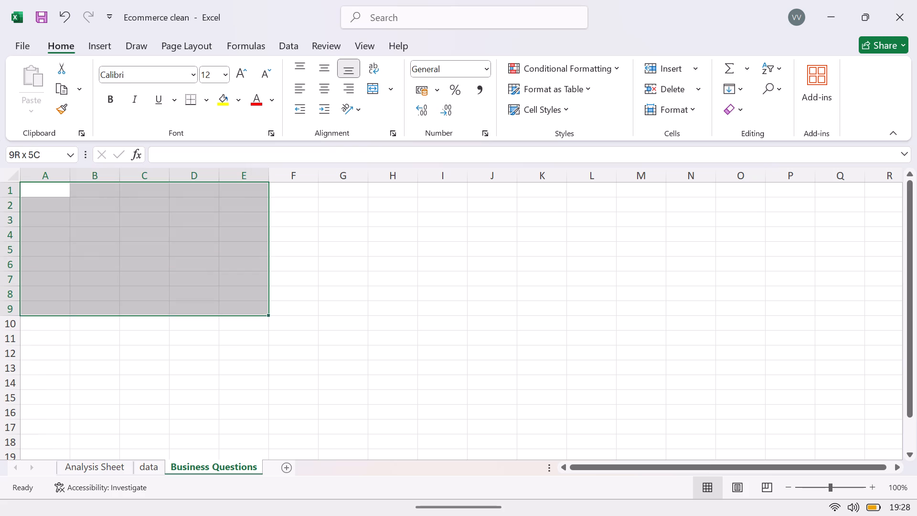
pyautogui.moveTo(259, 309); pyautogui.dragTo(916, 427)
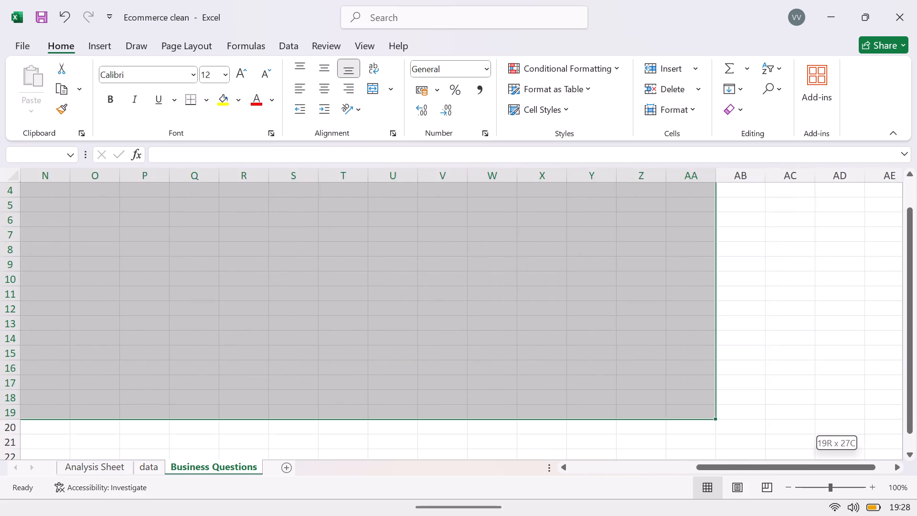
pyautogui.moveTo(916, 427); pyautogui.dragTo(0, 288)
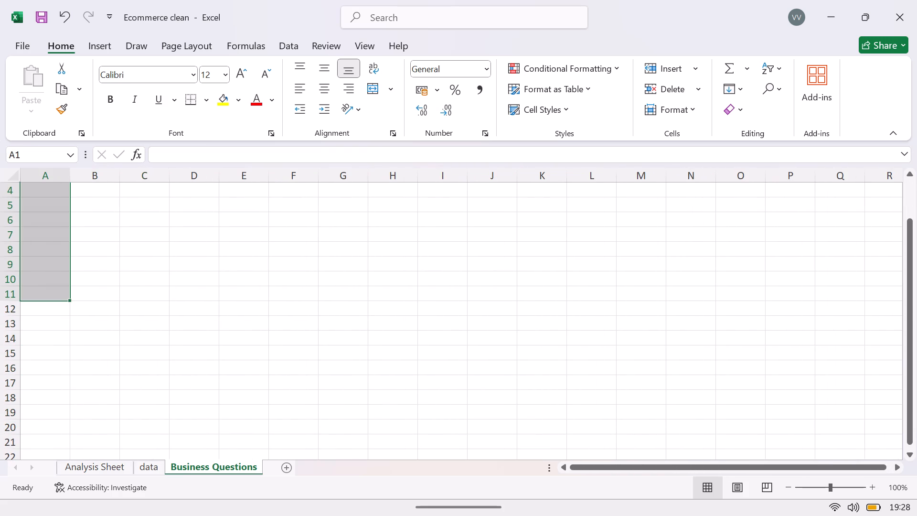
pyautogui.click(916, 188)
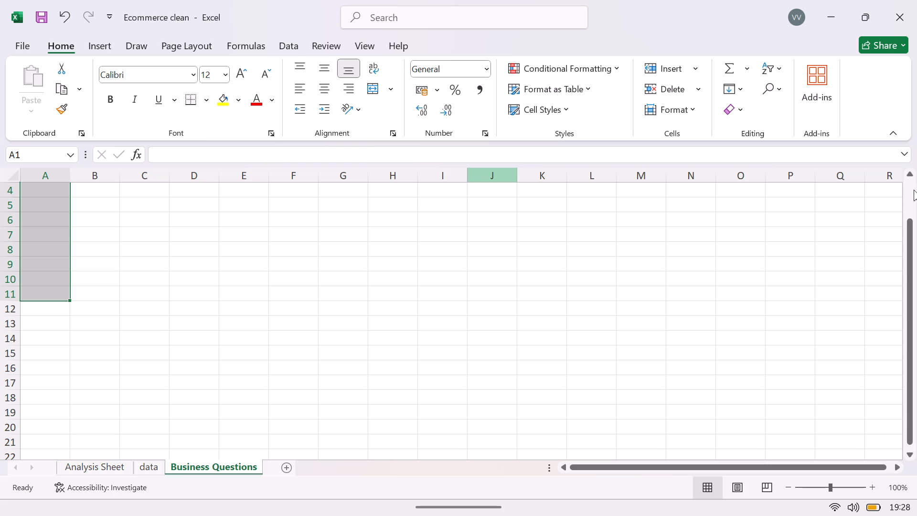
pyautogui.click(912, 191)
# Hide the gridlines on the Business Questions sheet.
pyautogui.click(143, 213)
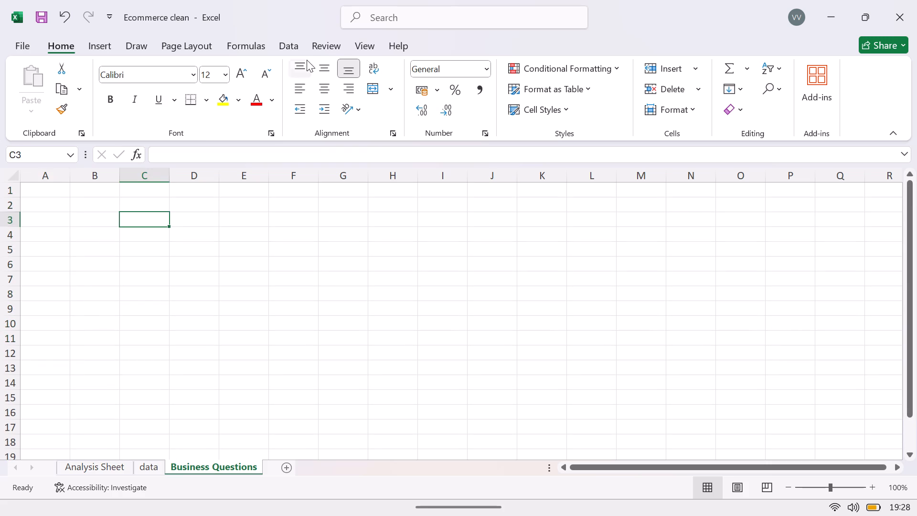
pyautogui.click(318, 50)
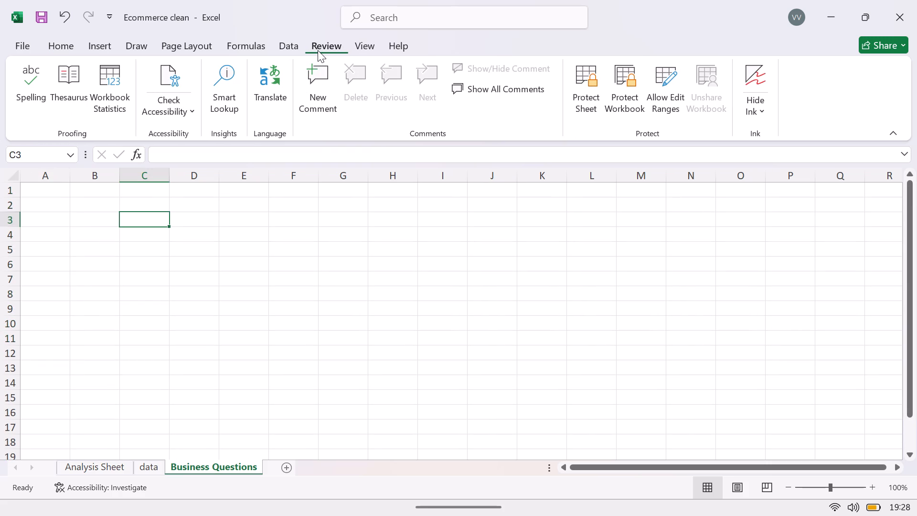
pyautogui.click(352, 45)
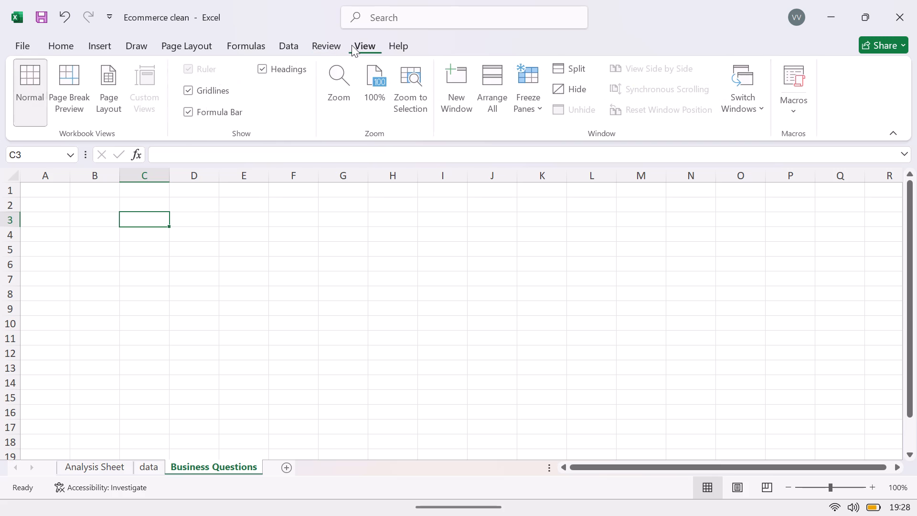
pyautogui.click(185, 87)
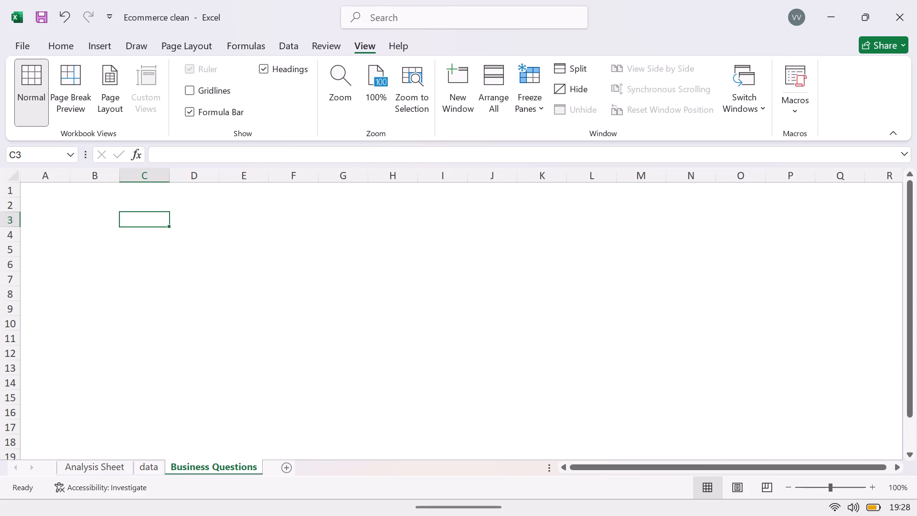
# Enter the heading text Business Questions in cell B2.
pyautogui.click(92, 208)
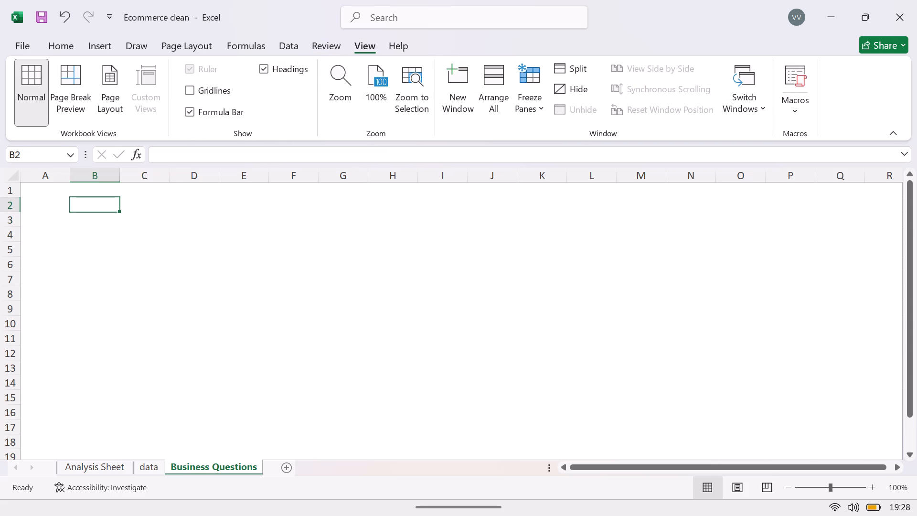
pyautogui.press('b')
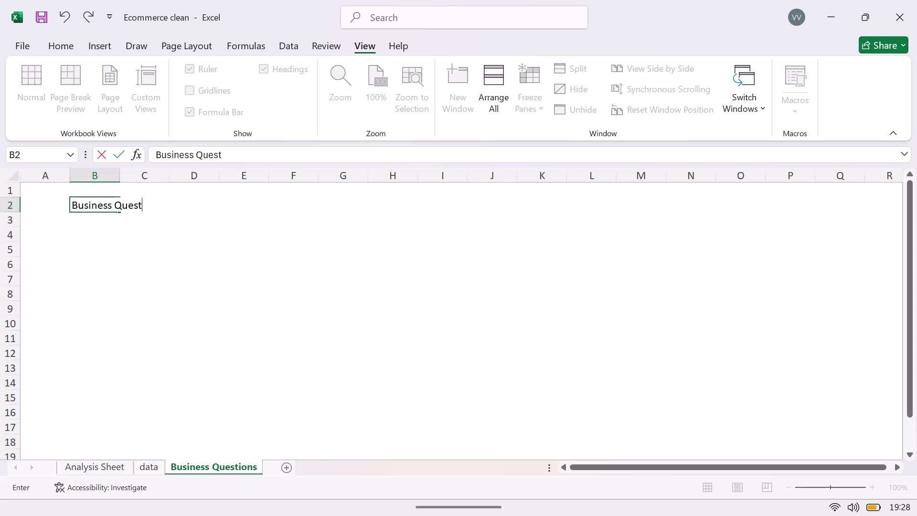
pyautogui.press('s')
pyautogui.press('BackSpace')
pyautogui.press('s')
# Format the Business Questions heading text in B2 as bold with font size 14.
pyautogui.moveTo(166, 202); pyautogui.dragTo(73, 209)
pyautogui.hotkey('ctrl', 'b')
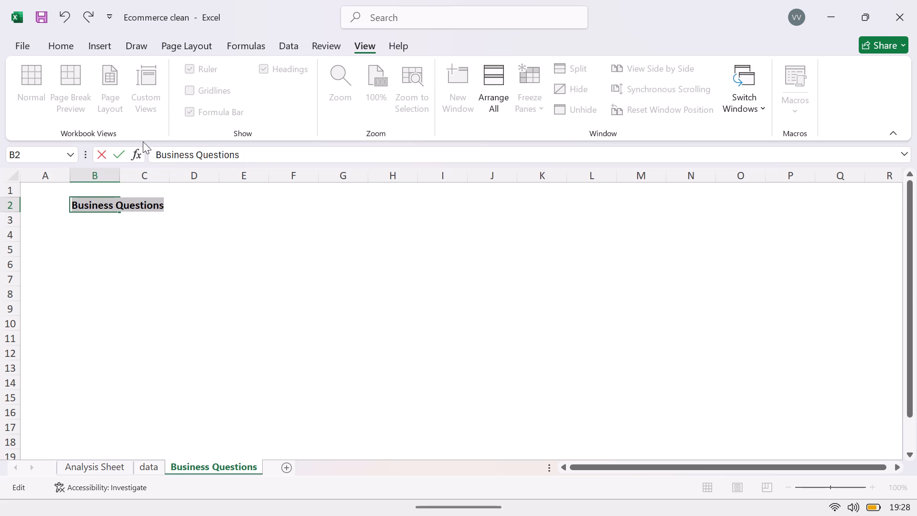
pyautogui.click(70, 41)
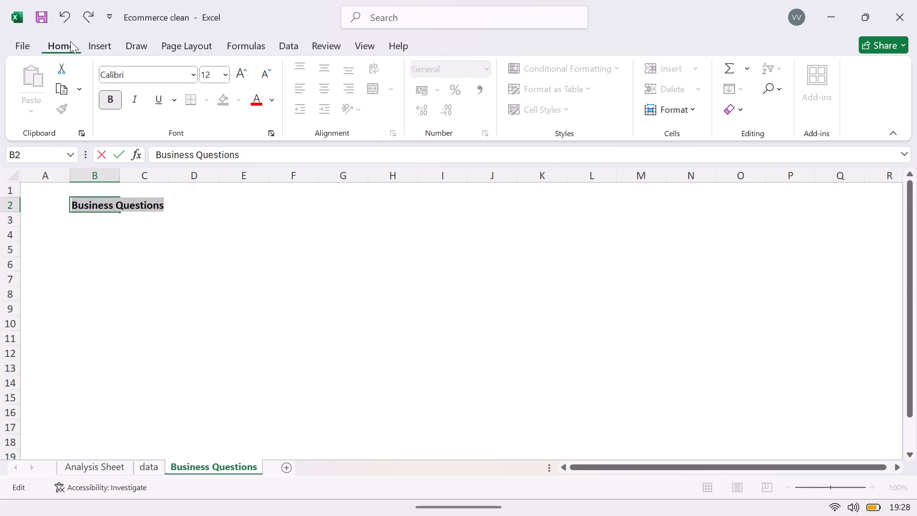
pyautogui.click(220, 79)
pyautogui.moveTo(232, 72); pyautogui.dragTo(230, 72)
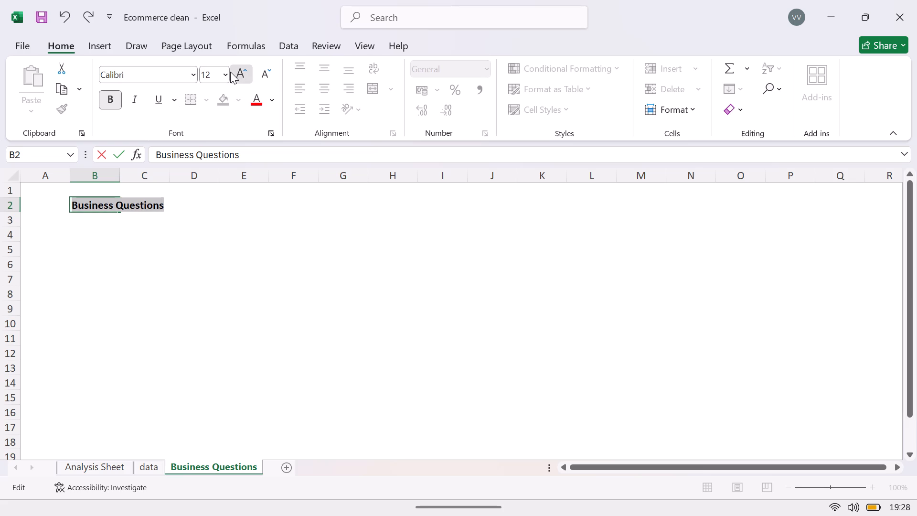
pyautogui.moveTo(230, 72); pyautogui.dragTo(226, 82)
pyautogui.click(226, 77)
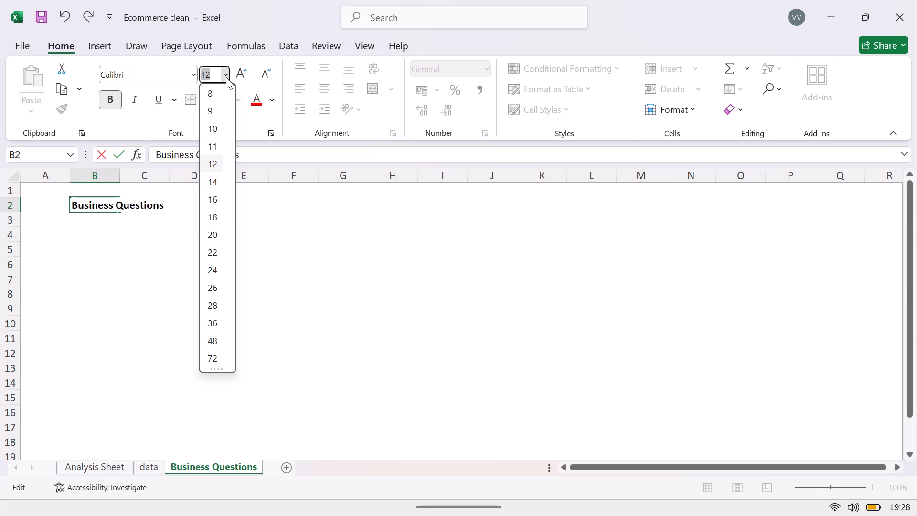
pyautogui.click(222, 185)
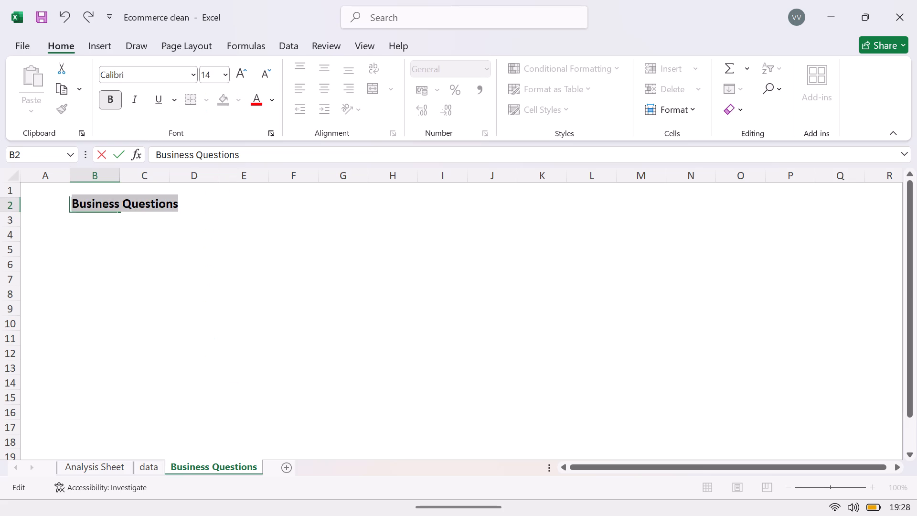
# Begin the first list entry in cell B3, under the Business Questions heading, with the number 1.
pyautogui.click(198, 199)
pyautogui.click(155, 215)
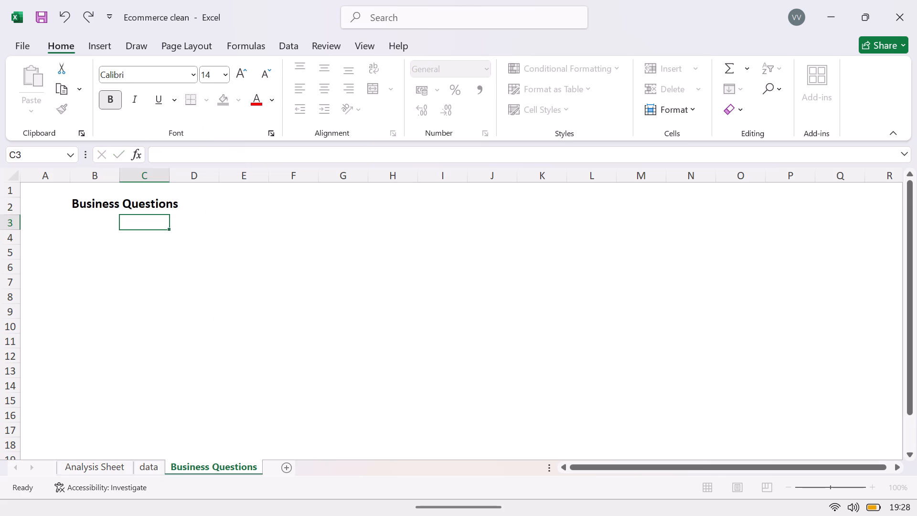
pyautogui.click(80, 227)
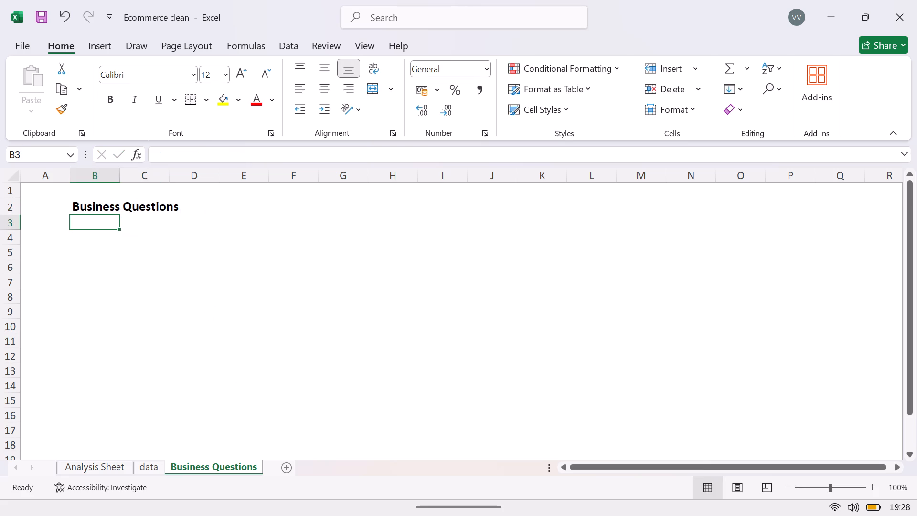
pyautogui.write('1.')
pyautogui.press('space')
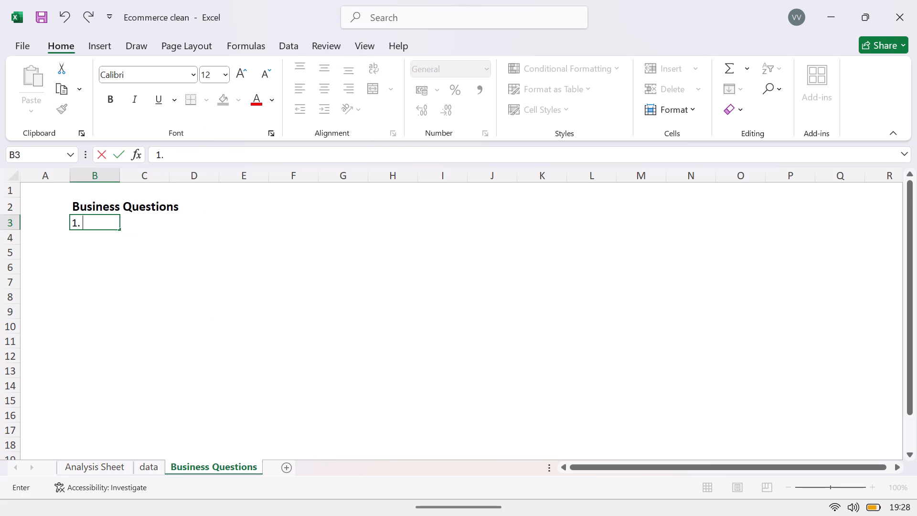
# Examine the data sheet's columns from Order_ID through Net_Line_Total for topics to turn into business questions.
pyautogui.click(146, 465)
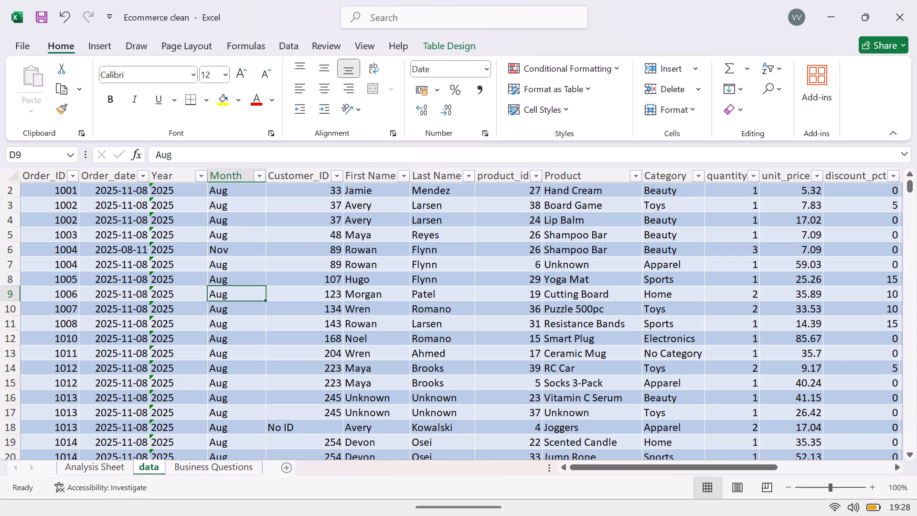
pyautogui.moveTo(609, 469); pyautogui.dragTo(534, 473)
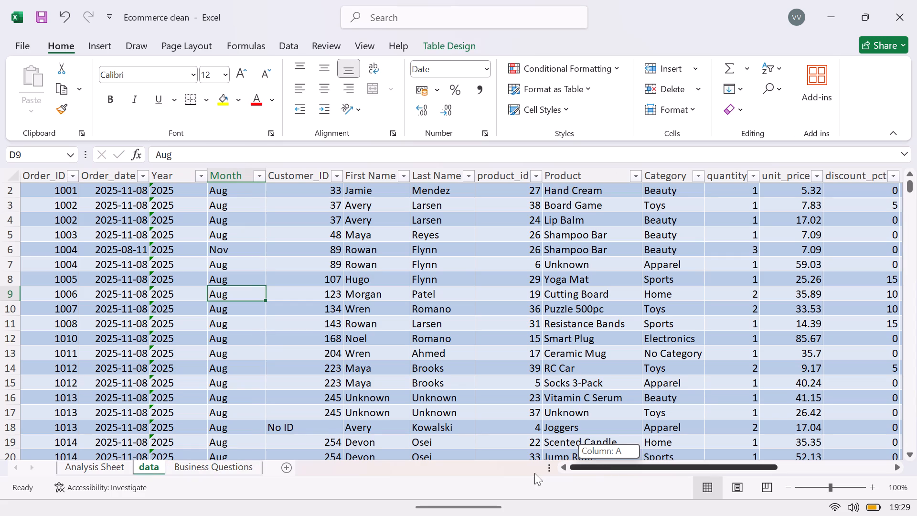
pyautogui.moveTo(534, 473); pyautogui.dragTo(548, 471)
pyautogui.moveTo(548, 471); pyautogui.dragTo(599, 465)
pyautogui.moveTo(599, 465); pyautogui.dragTo(566, 481)
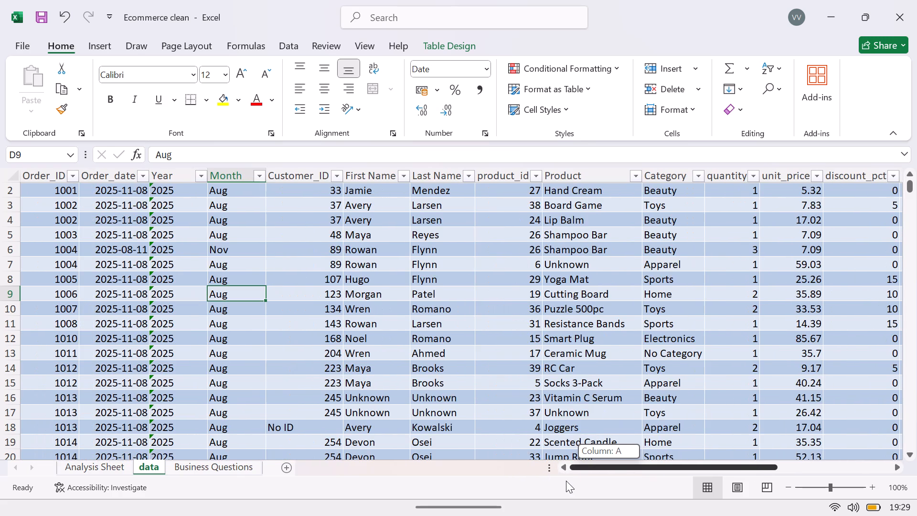
pyautogui.moveTo(566, 481); pyautogui.dragTo(615, 469)
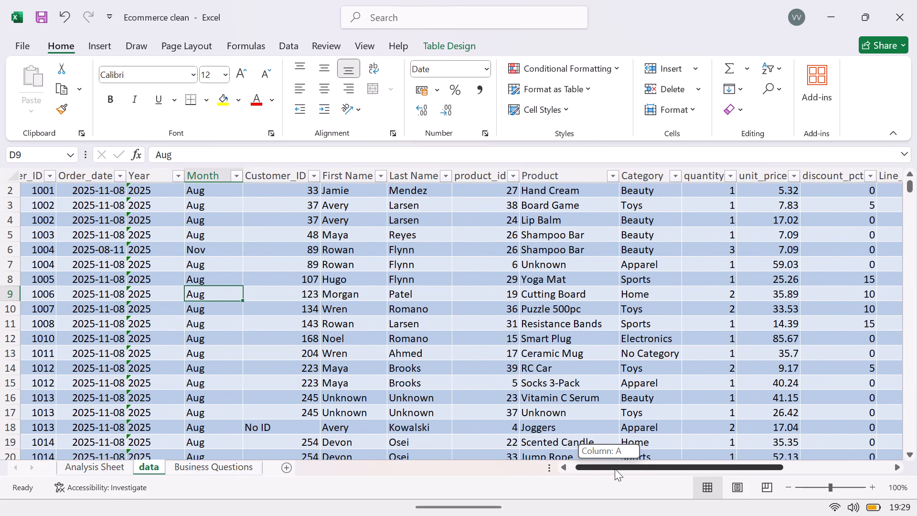
pyautogui.moveTo(615, 469); pyautogui.dragTo(689, 474)
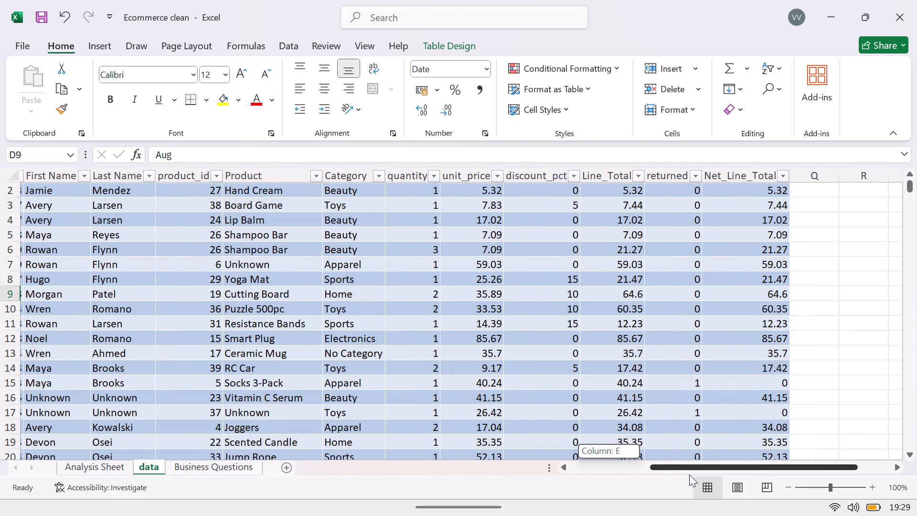
pyautogui.moveTo(689, 474); pyautogui.dragTo(689, 474)
pyautogui.moveTo(689, 474); pyautogui.dragTo(687, 474)
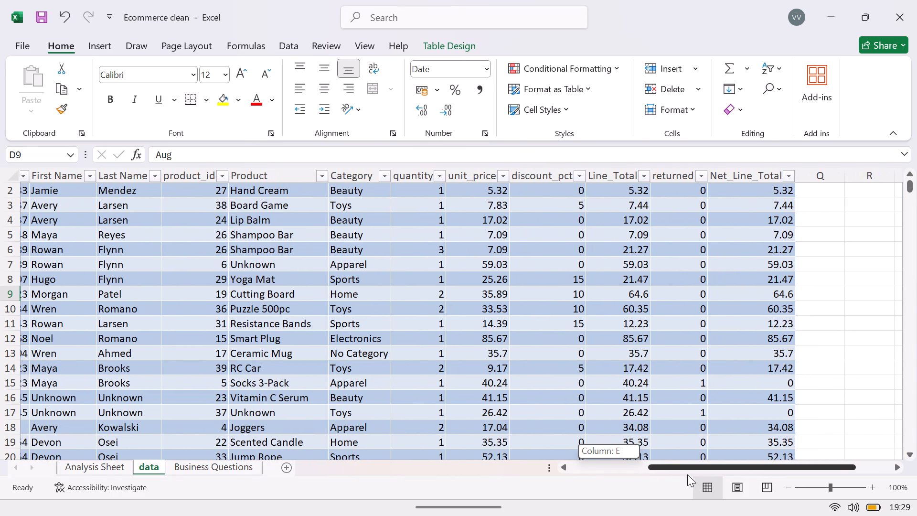
pyautogui.moveTo(687, 474); pyautogui.dragTo(661, 476)
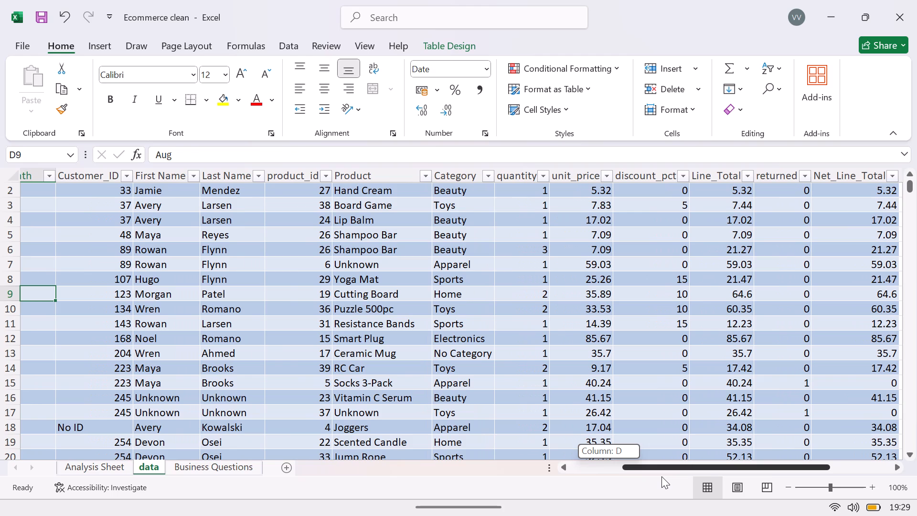
pyautogui.moveTo(661, 476); pyautogui.dragTo(661, 476)
pyautogui.moveTo(661, 476); pyautogui.dragTo(539, 503)
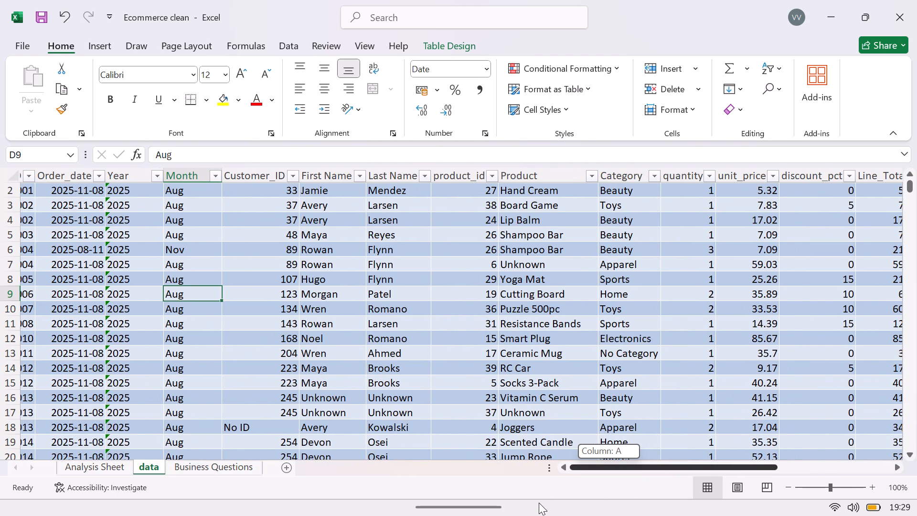
pyautogui.moveTo(539, 503); pyautogui.dragTo(360, 515)
pyautogui.moveTo(360, 515); pyautogui.dragTo(330, 515)
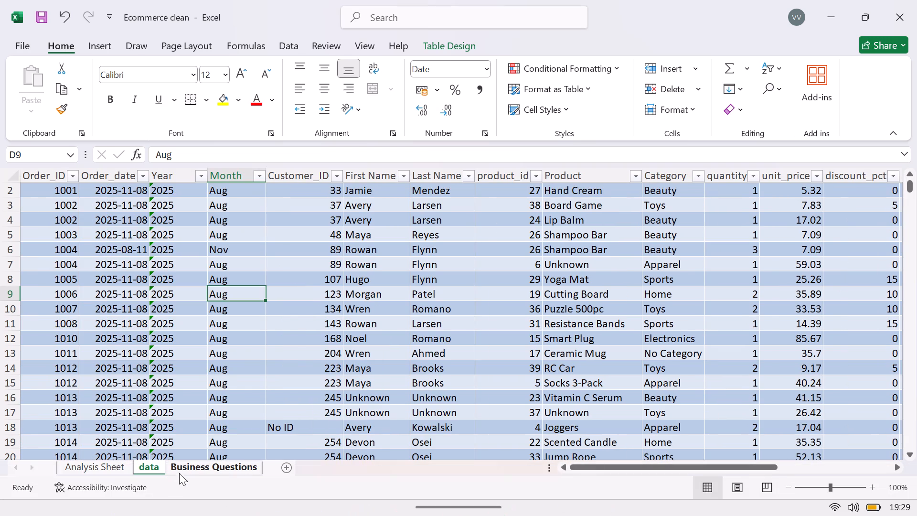
# Enter "1. Total Orders received across the years" in cell B3 of the Business Questions sheet.
pyautogui.click(187, 471)
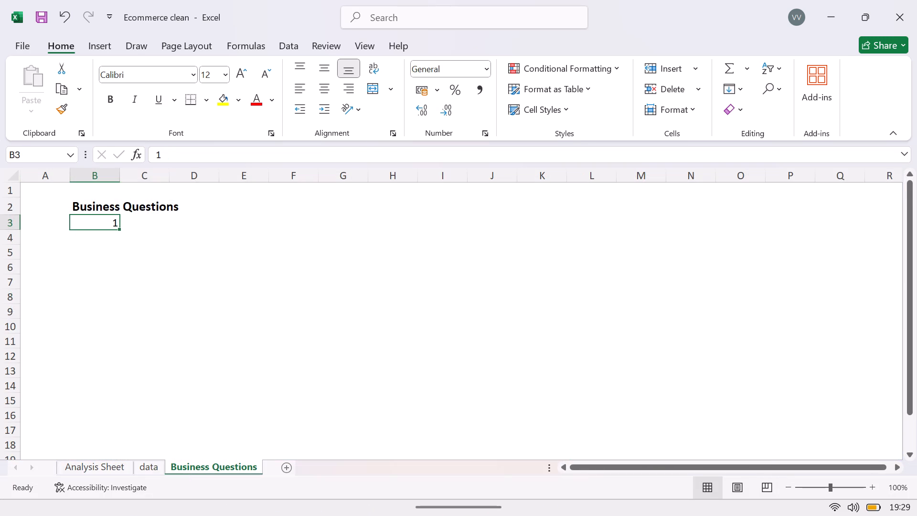
pyautogui.press('.')
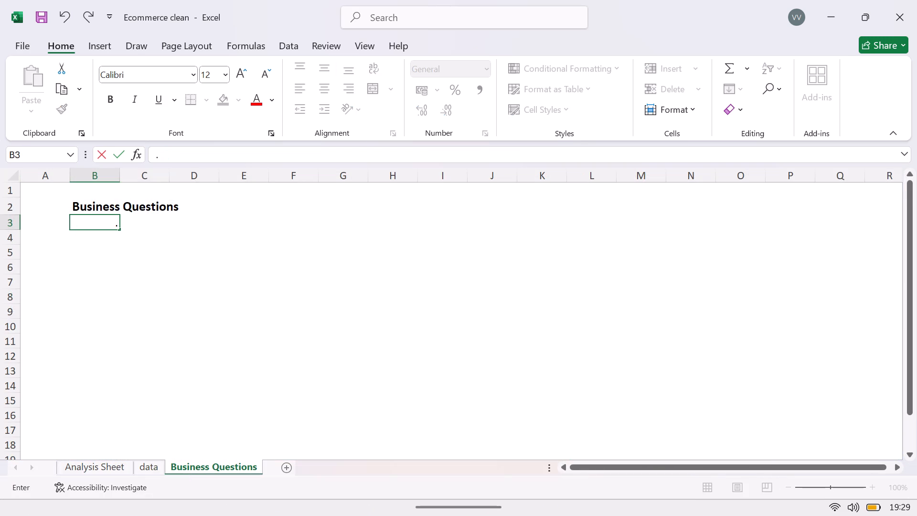
pyautogui.press('BackSpace')
pyautogui.press('1')
pyautogui.write('.')
pyautogui.press('space')
pyautogui.write('otal')
pyautogui.press('space')
pyautogui.write('rders receive')
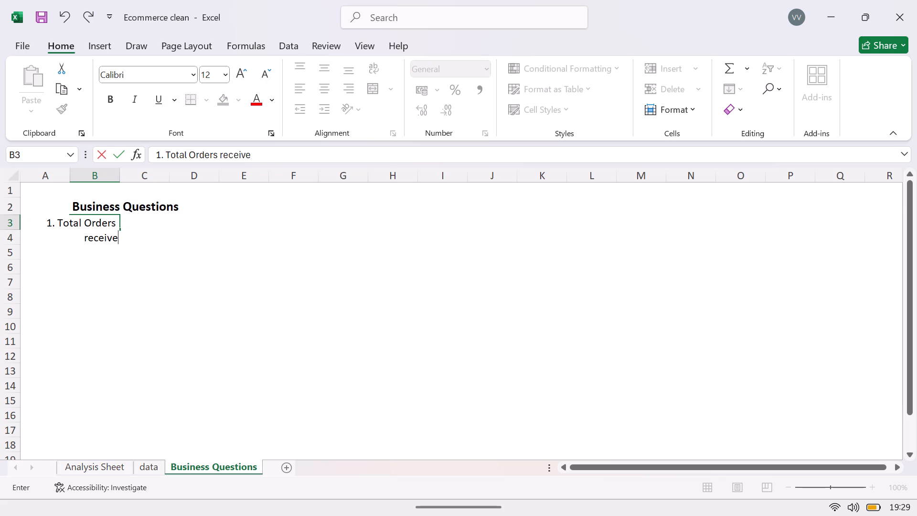
pyautogui.write('d')
pyautogui.press('space')
pyautogui.write('accross')
pyautogui.press('space')
pyautogui.write('the')
pyautogui.press('space')
pyautogui.write('years')
pyautogui.press('Return')
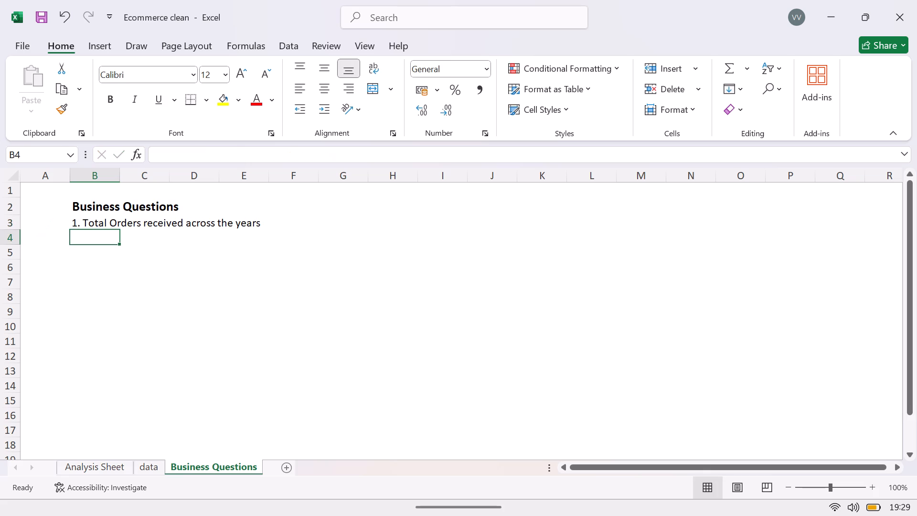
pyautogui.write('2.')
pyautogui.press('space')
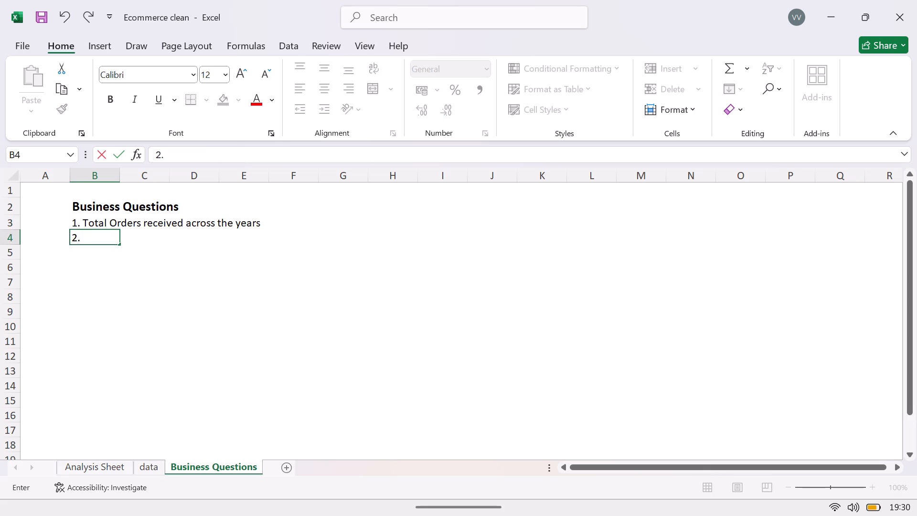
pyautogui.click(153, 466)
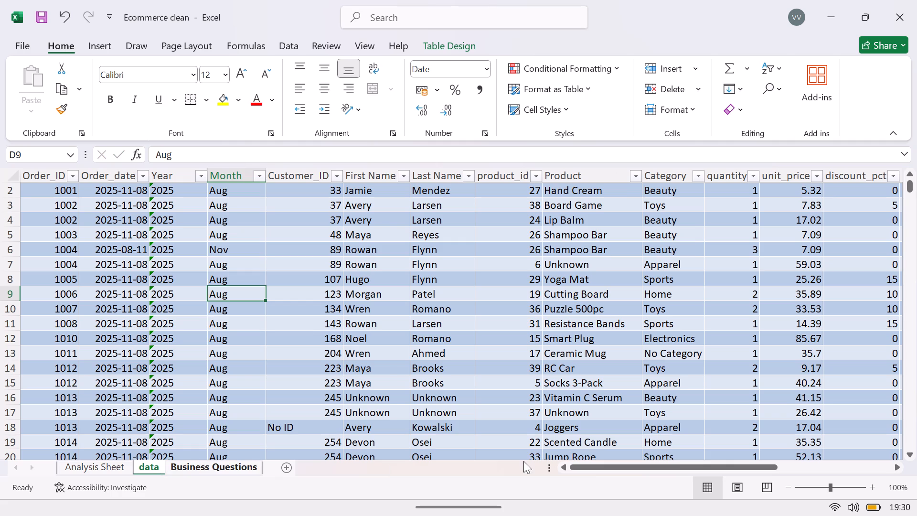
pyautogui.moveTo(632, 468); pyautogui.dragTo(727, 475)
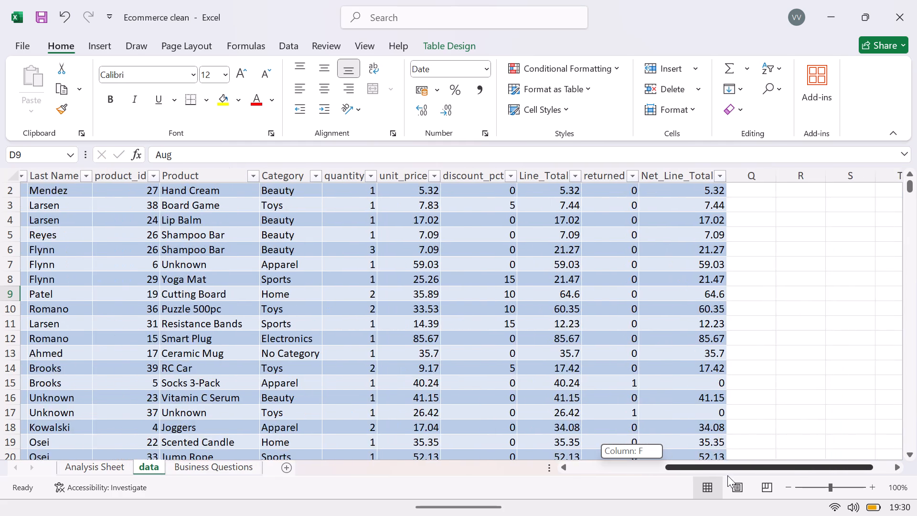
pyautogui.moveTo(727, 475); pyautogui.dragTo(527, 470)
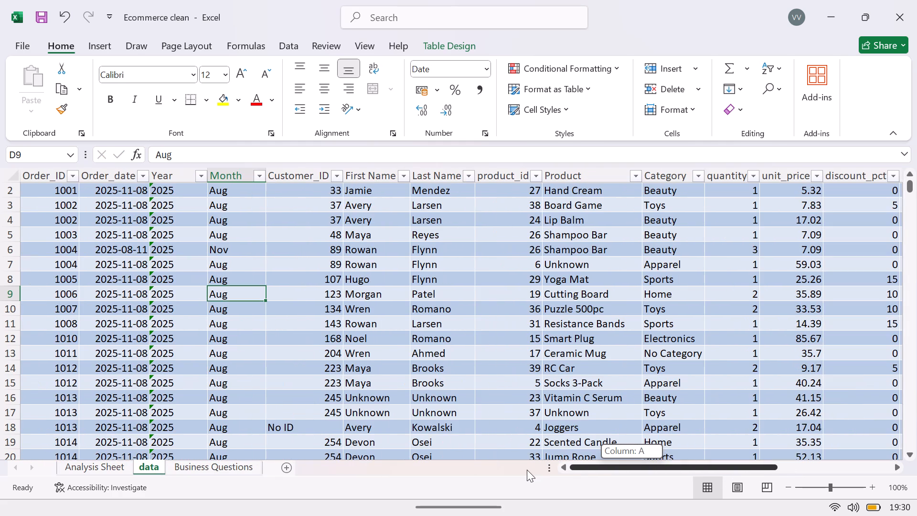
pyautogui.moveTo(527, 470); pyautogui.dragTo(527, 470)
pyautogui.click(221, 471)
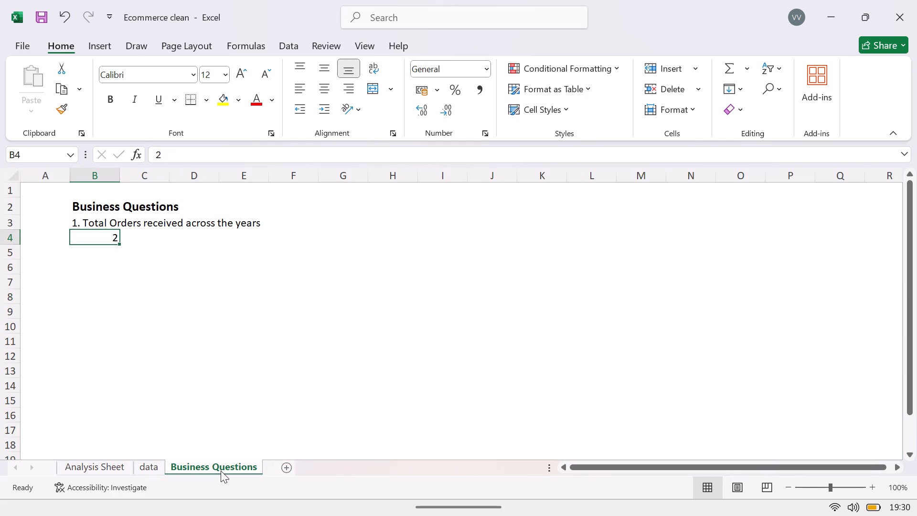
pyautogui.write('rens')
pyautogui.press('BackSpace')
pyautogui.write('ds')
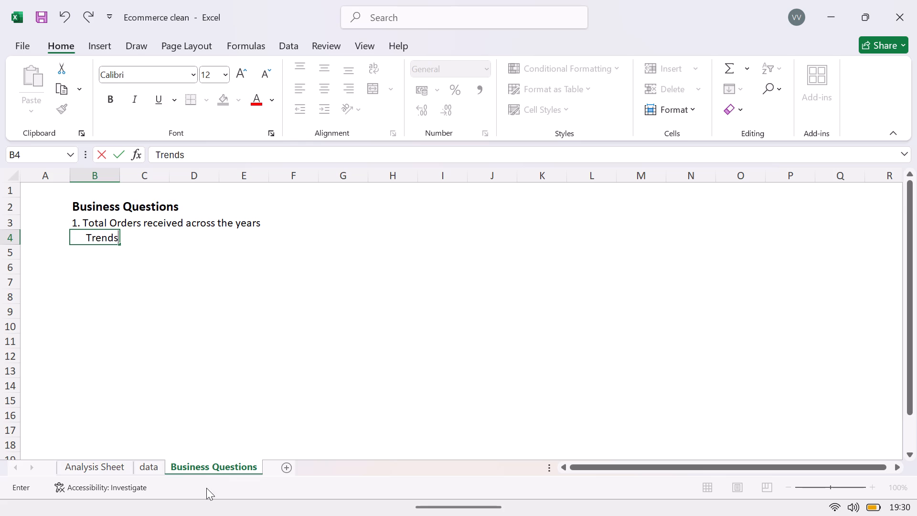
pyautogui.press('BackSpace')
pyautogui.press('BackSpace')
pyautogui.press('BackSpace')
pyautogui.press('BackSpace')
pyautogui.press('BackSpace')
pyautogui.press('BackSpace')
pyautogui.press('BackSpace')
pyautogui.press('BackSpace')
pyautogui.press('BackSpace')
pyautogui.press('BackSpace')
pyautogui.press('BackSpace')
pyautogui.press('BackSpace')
# Begin the second list entry in cell B4 of the Business Questions sheet with the number 2.
pyautogui.write('2.')
pyautogui.press('space')
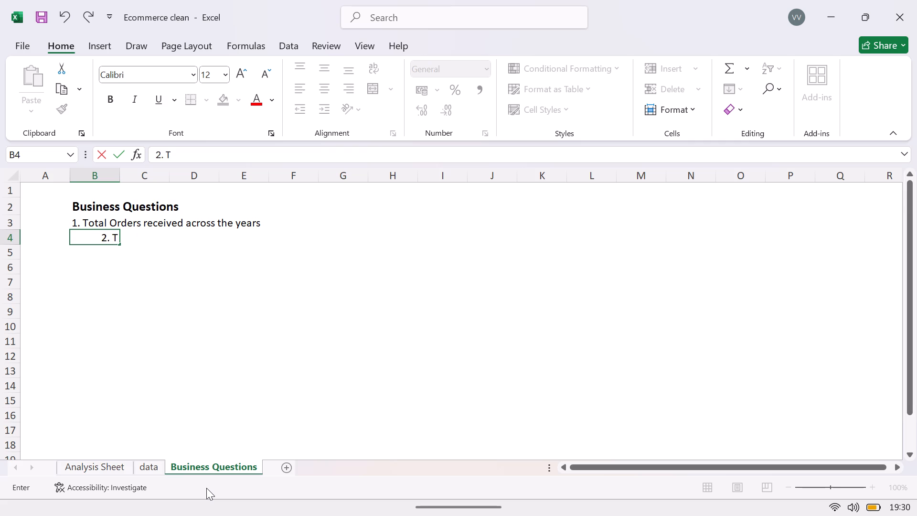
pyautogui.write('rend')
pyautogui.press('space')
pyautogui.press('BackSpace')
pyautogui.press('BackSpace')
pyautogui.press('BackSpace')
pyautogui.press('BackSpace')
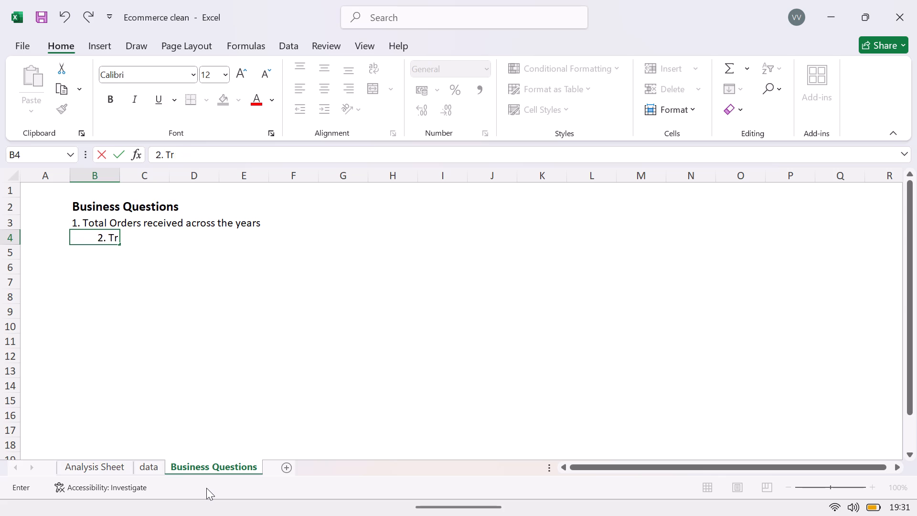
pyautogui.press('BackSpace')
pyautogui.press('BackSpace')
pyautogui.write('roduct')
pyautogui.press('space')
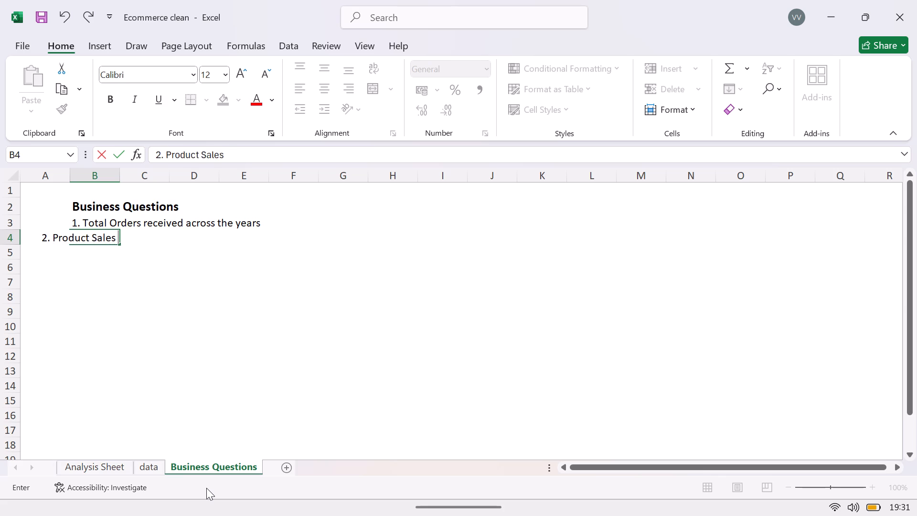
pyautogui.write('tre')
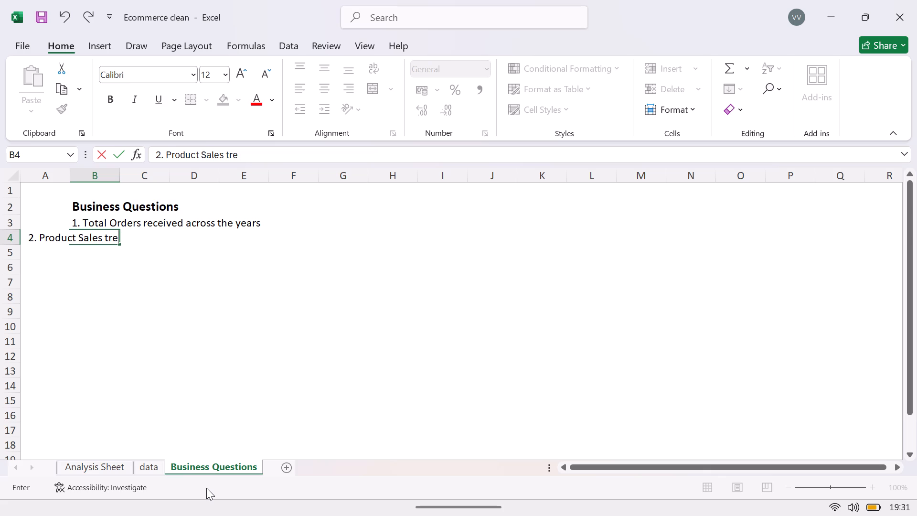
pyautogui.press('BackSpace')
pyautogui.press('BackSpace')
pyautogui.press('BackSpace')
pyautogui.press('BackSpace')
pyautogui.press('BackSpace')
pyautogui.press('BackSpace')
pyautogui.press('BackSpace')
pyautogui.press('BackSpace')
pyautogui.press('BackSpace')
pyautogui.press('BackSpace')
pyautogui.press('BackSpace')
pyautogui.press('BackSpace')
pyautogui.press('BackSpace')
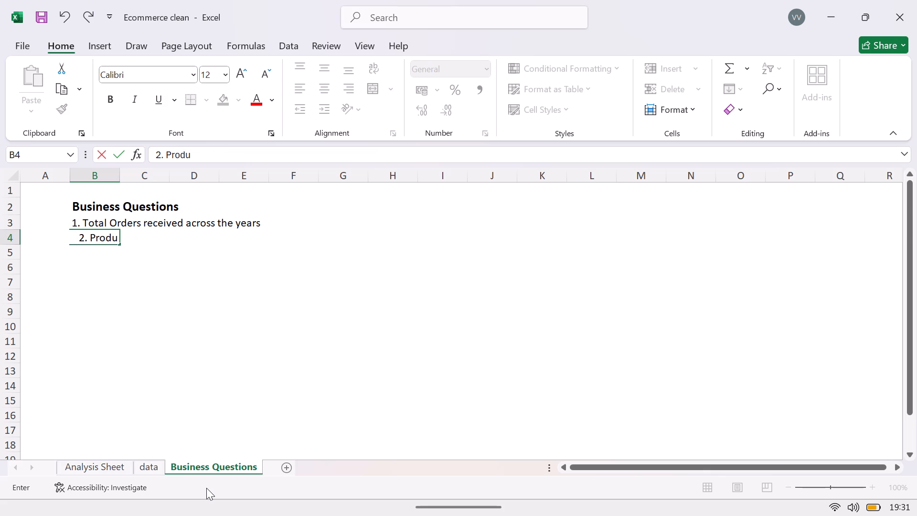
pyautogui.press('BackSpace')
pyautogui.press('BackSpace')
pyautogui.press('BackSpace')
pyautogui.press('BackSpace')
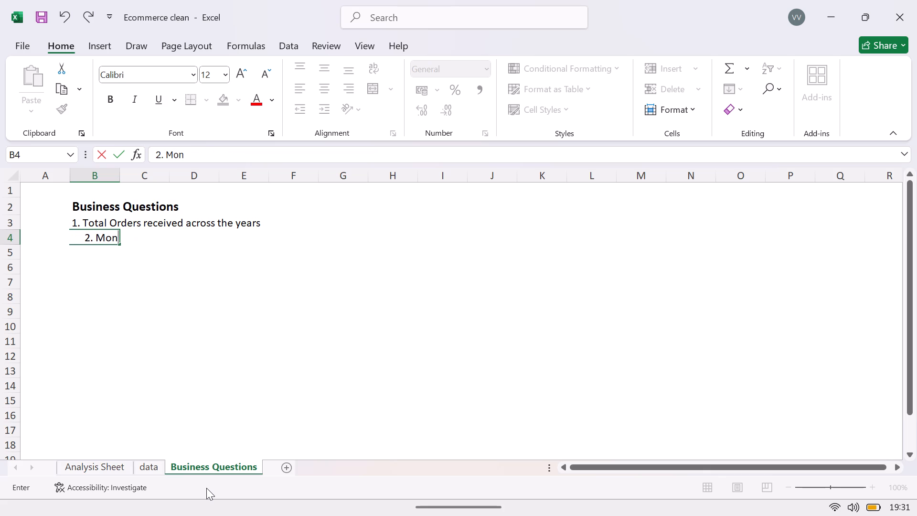
# Complete the entry in cell B4 as "2. Monthly trend of our products sales".
pyautogui.write('thly')
pyautogui.press('space')
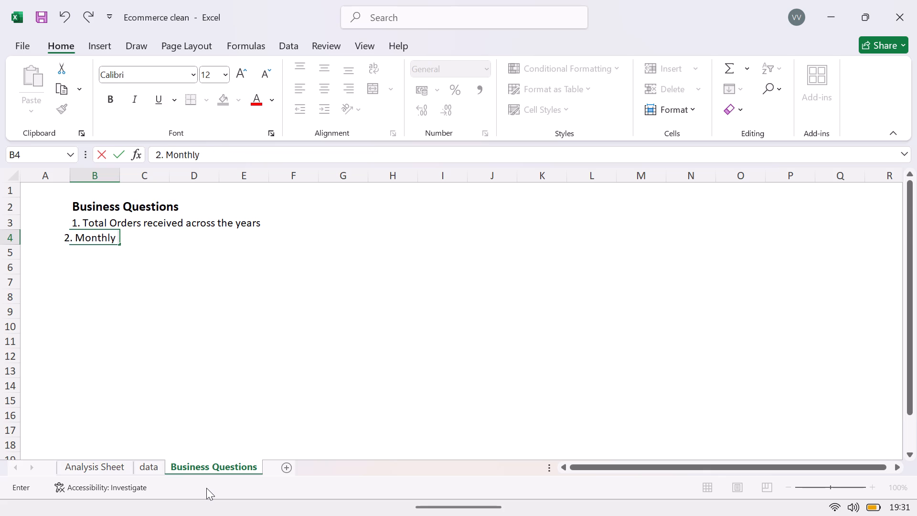
pyautogui.write('tree')
pyautogui.press('BackSpace')
pyautogui.write('nd of our product')
pyautogui.press('space')
pyautogui.press('BackSpace')
pyautogui.write('s sales')
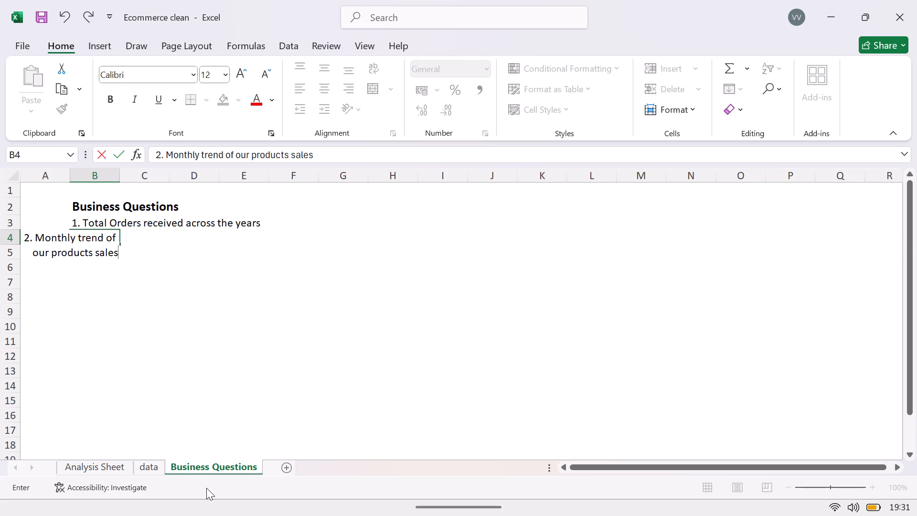
pyautogui.press('Return')
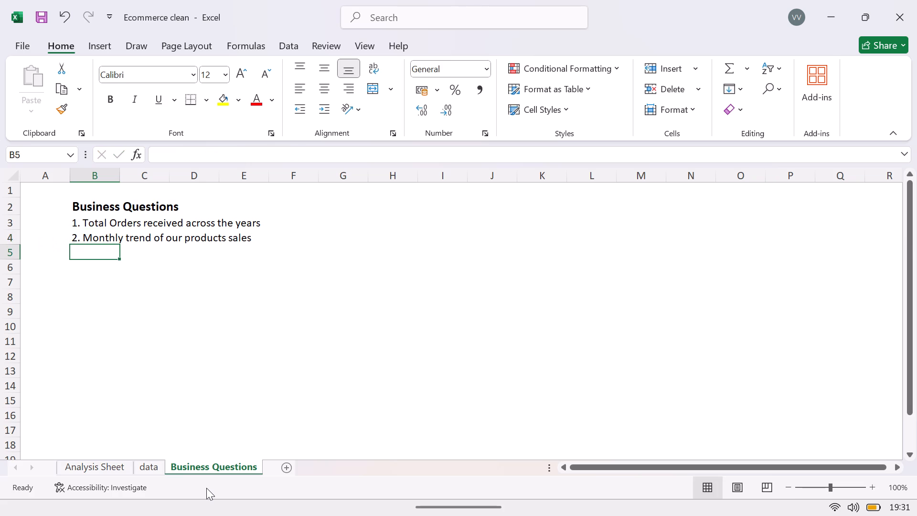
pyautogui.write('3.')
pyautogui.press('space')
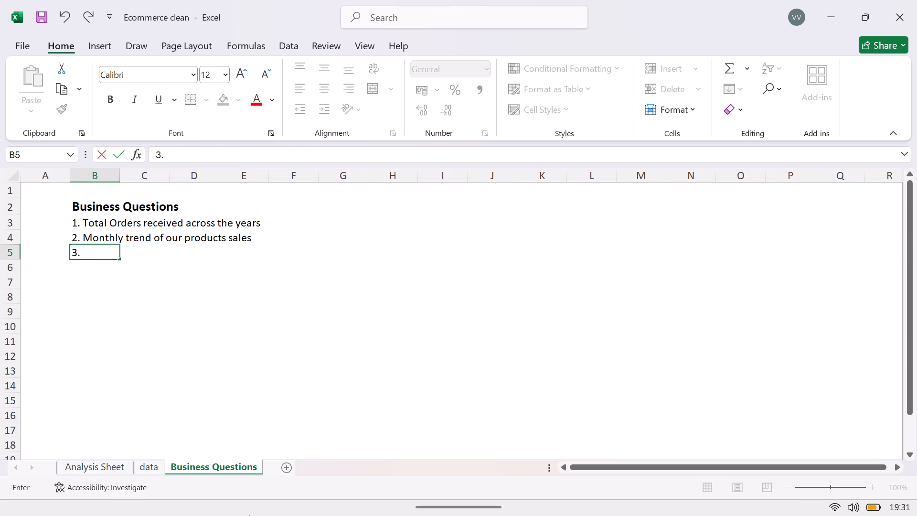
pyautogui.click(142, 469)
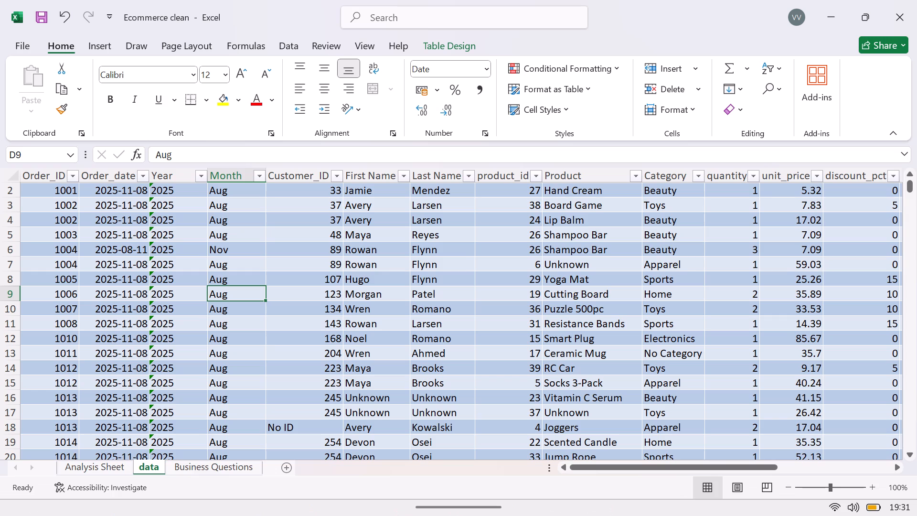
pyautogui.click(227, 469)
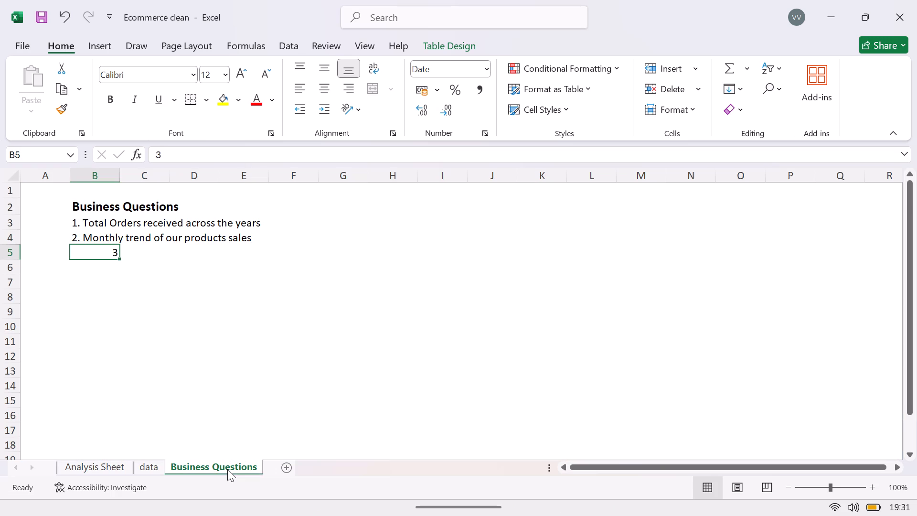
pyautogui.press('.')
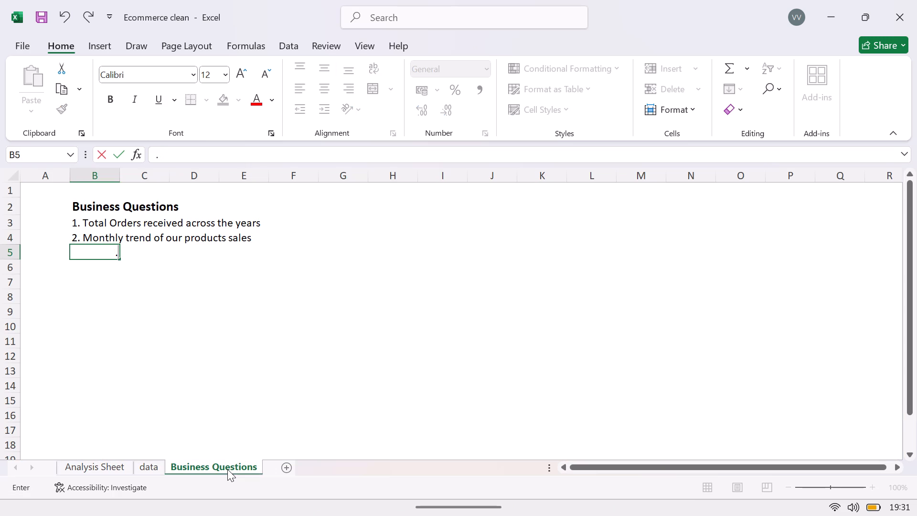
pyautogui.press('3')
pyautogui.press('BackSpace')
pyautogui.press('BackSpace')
# Enter "3. Top 10 customers by product sales" in cell B5 of the Business Questions sheet.
pyautogui.write('3.')
pyautogui.press('space')
pyautogui.write('op 10 customers b')
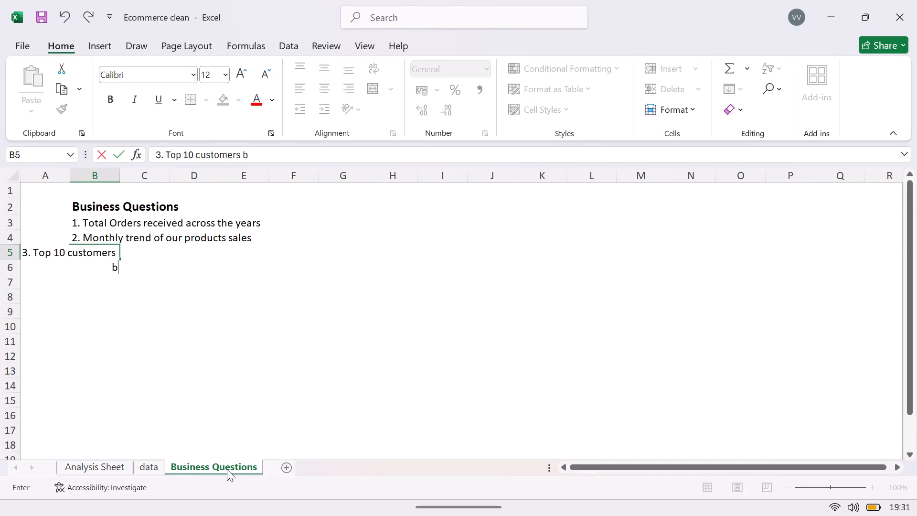
pyautogui.press('y')
pyautogui.press('space')
pyautogui.write('product sales')
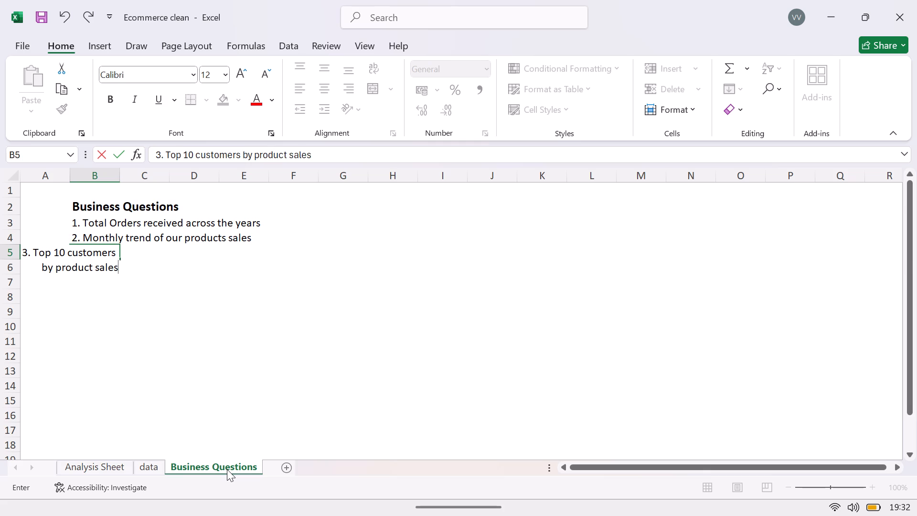
pyautogui.press('Return')
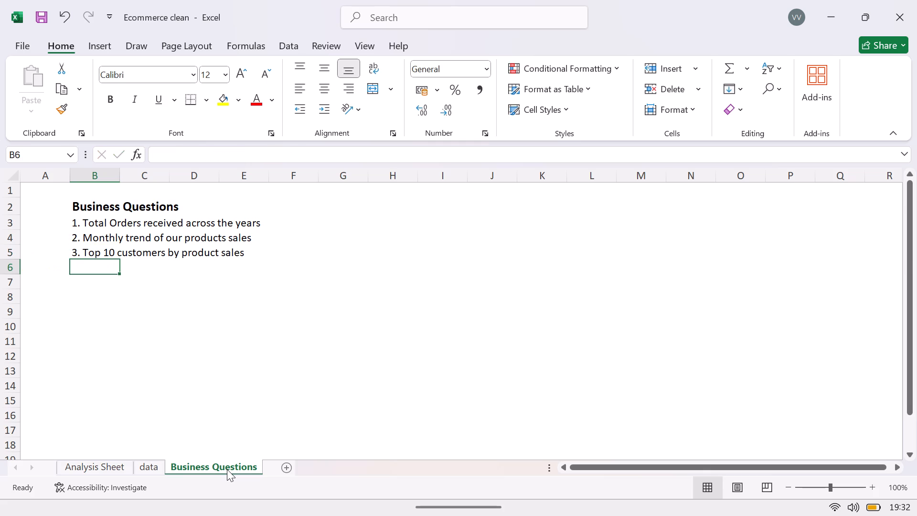
# Enter "4. Most ordered product on our store" in cell B6 of the Business Questions sheet.
pyautogui.write('4.')
pyautogui.press('space')
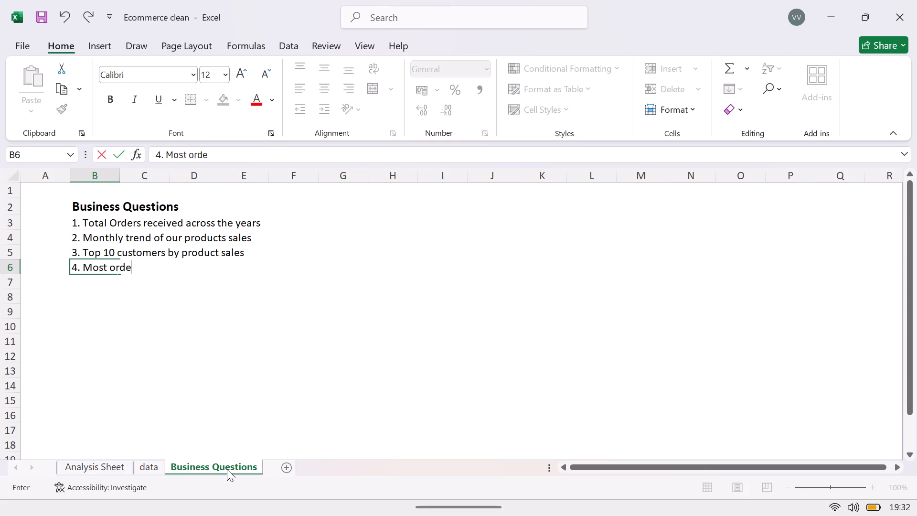
pyautogui.write('ed')
pyautogui.press('space')
pyautogui.write('product')
pyautogui.press('space')
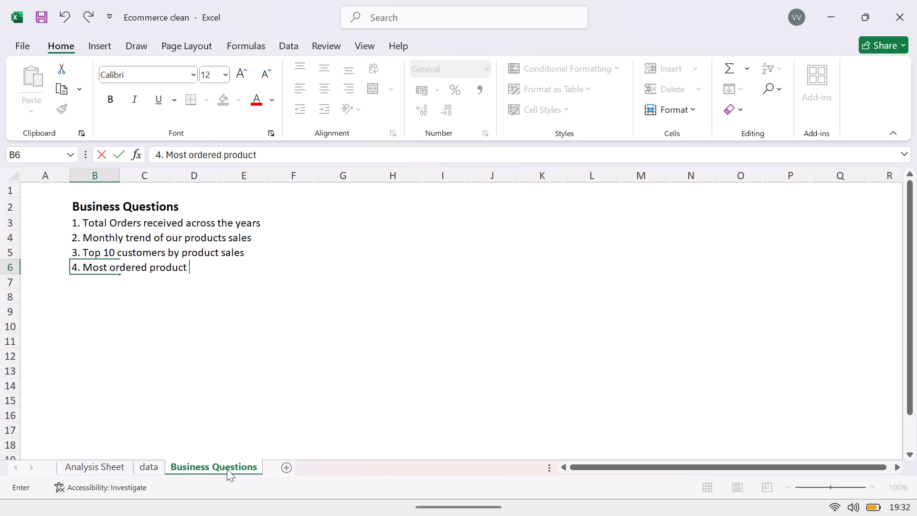
pyautogui.write('on')
pyautogui.press('space')
pyautogui.write('our')
pyautogui.press('space')
pyautogui.write('store')
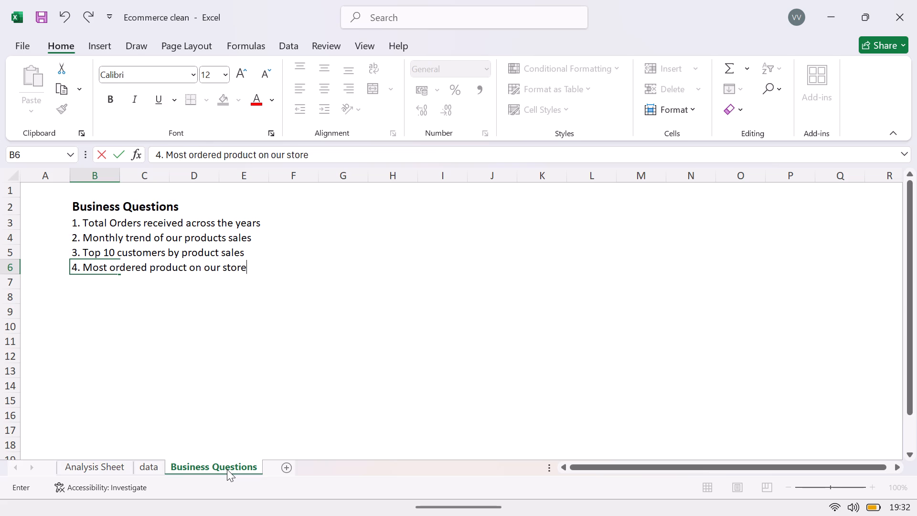
pyautogui.press('Return')
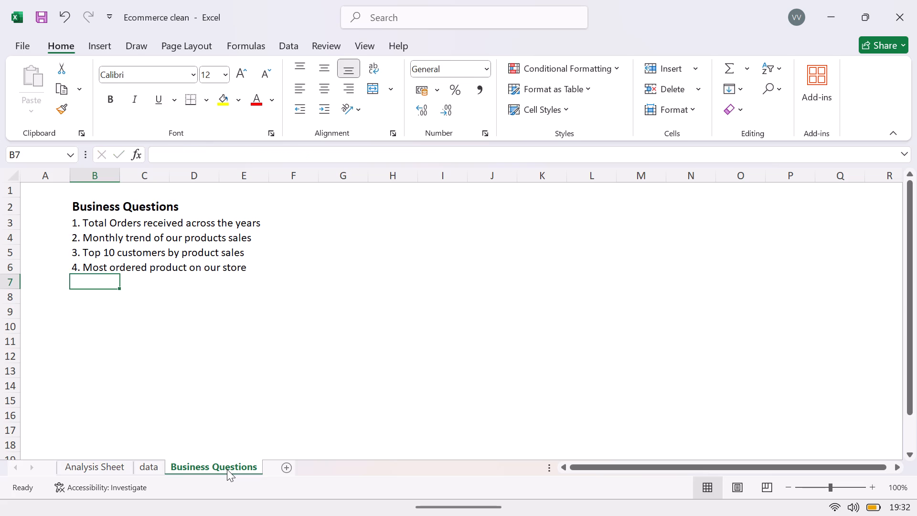
# Begin the fifth list entry in cell B7, below the fourth question, with the number 5.
pyautogui.press('5')
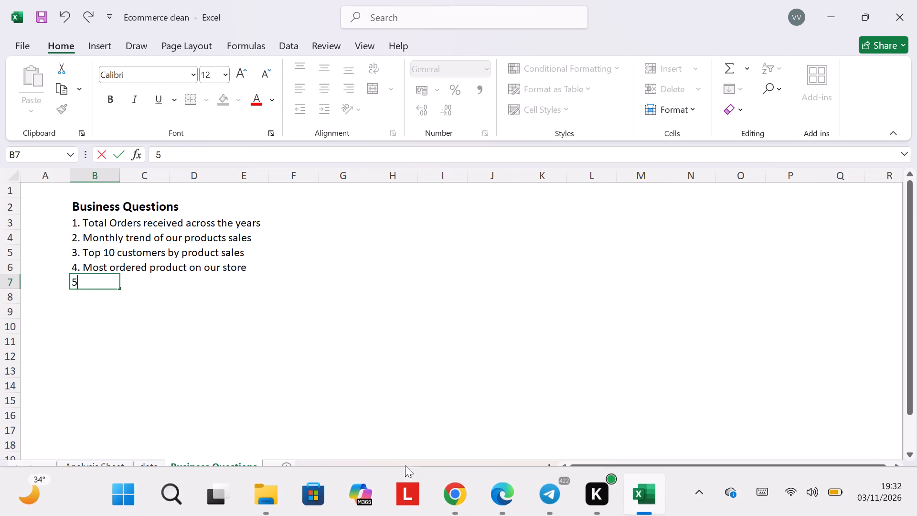
# Examine the data sheet's columns through Net_Line_Total for a fifth question topic, and return to the Business Questions sheet.
pyautogui.click(147, 463)
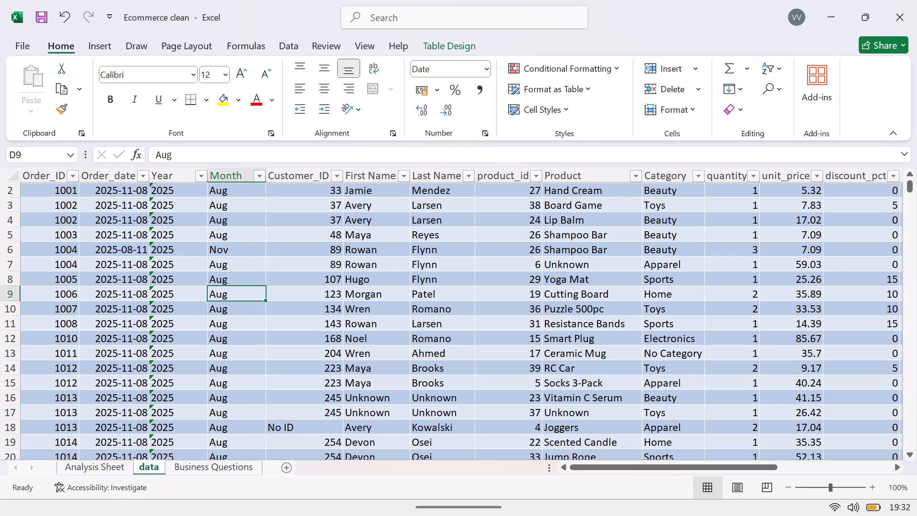
pyautogui.moveTo(590, 469); pyautogui.dragTo(597, 469)
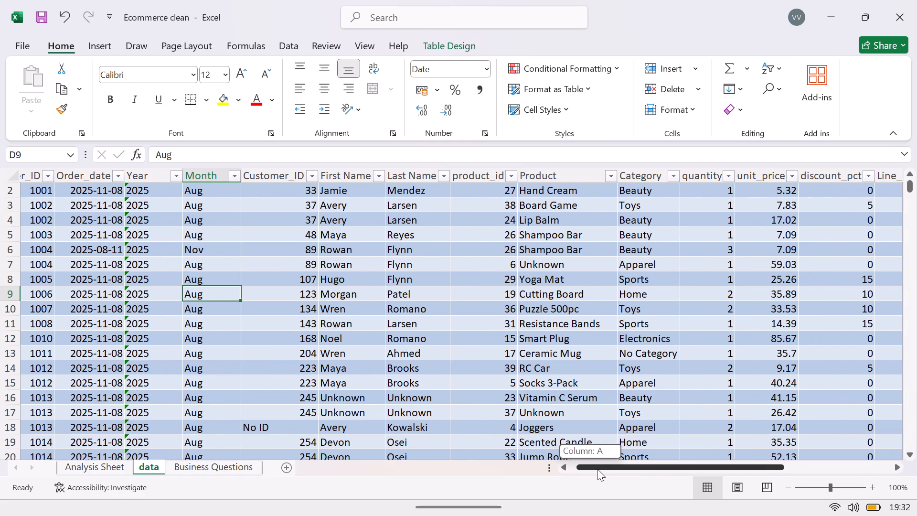
pyautogui.moveTo(597, 469); pyautogui.dragTo(628, 467)
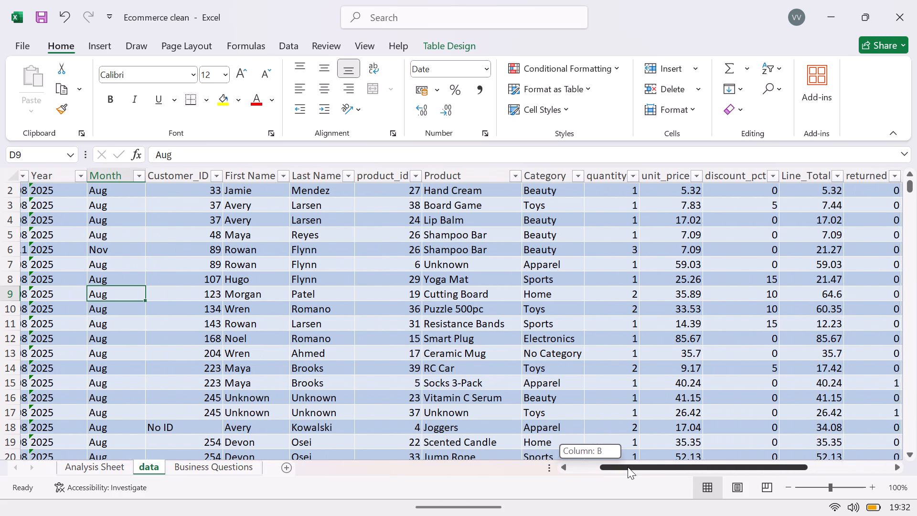
pyautogui.moveTo(628, 467); pyautogui.dragTo(631, 466)
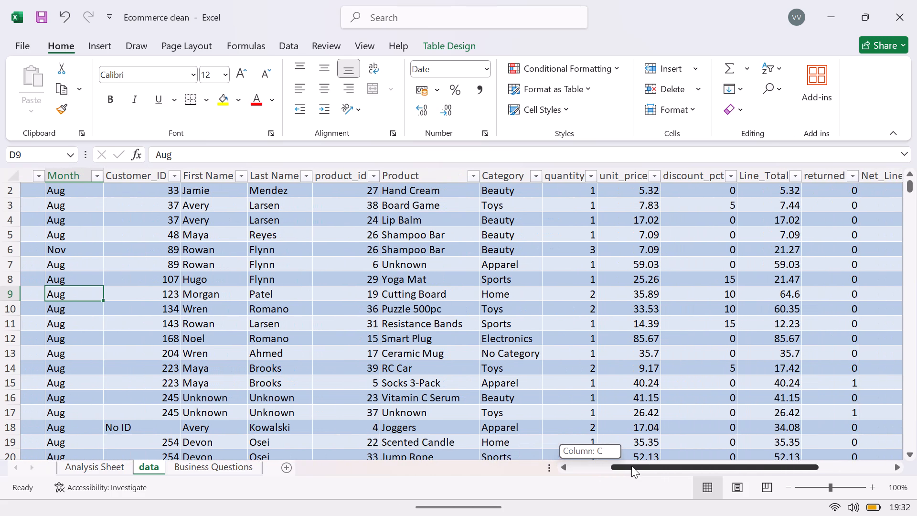
pyautogui.moveTo(631, 466); pyautogui.dragTo(653, 467)
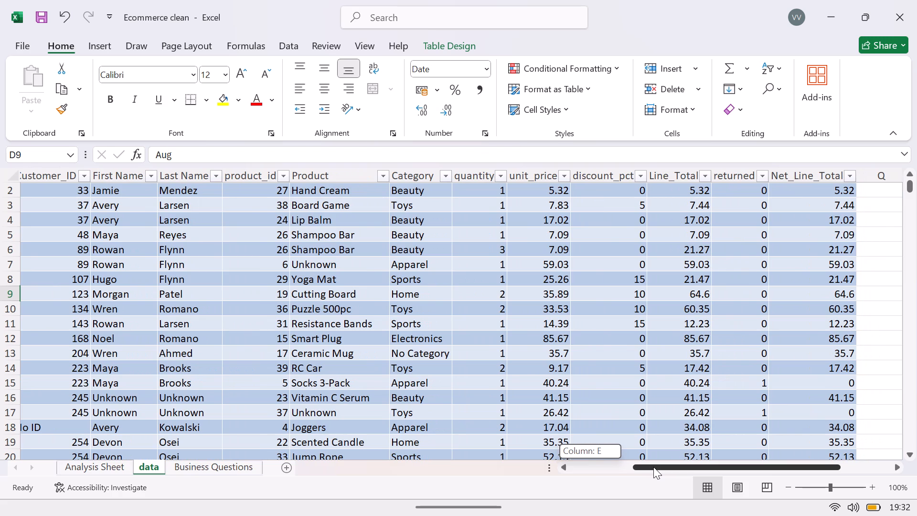
pyautogui.moveTo(653, 467); pyautogui.dragTo(661, 467)
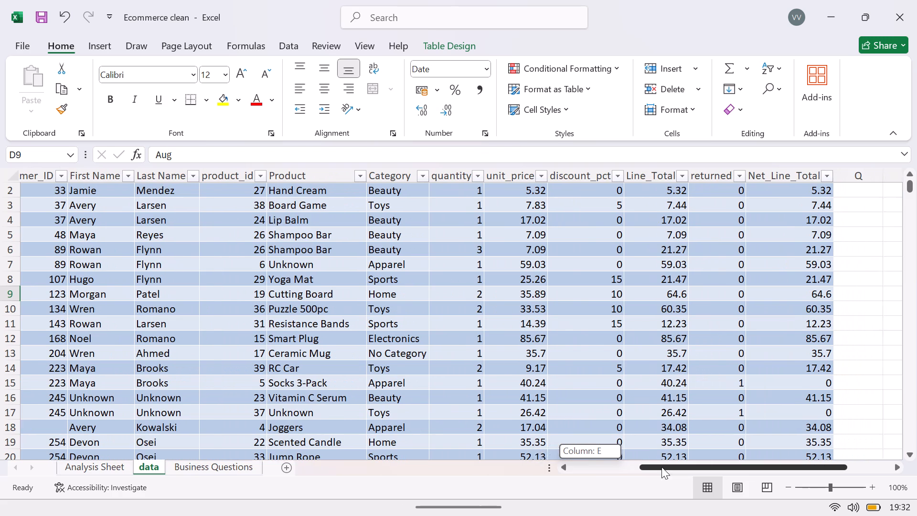
pyautogui.moveTo(661, 467); pyautogui.dragTo(679, 467)
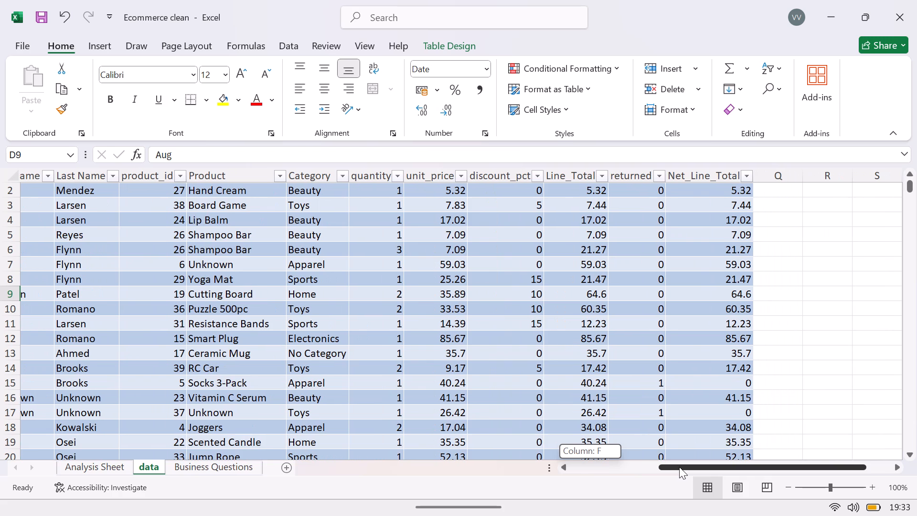
pyautogui.moveTo(679, 467); pyautogui.dragTo(662, 475)
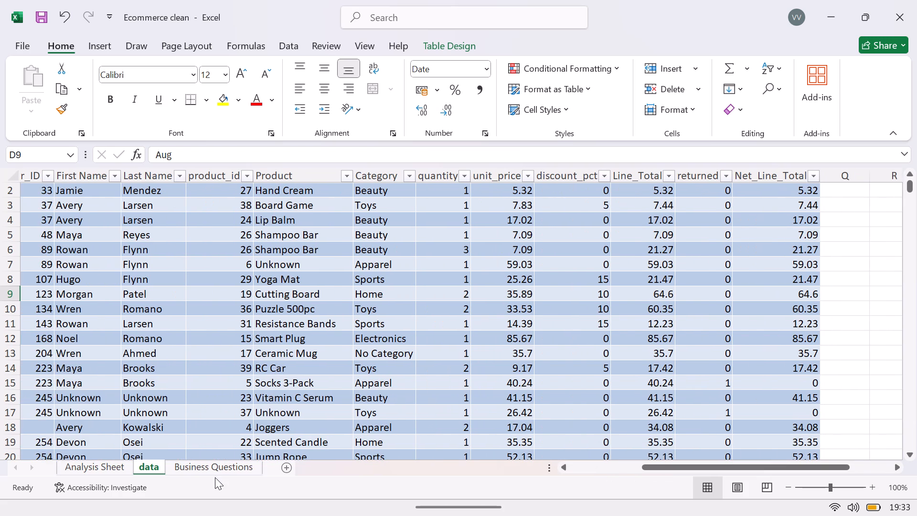
pyautogui.click(214, 475)
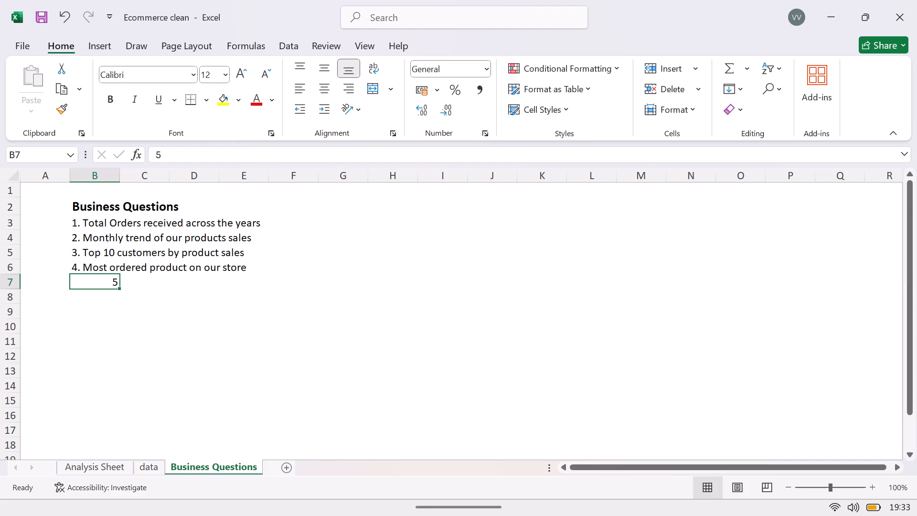
# Enter "5. Discount impact on product sales" in cell B7 of the Business Questions sheet, replacing the bare number.
pyautogui.press('5')
pyautogui.write('.')
pyautogui.press('space')
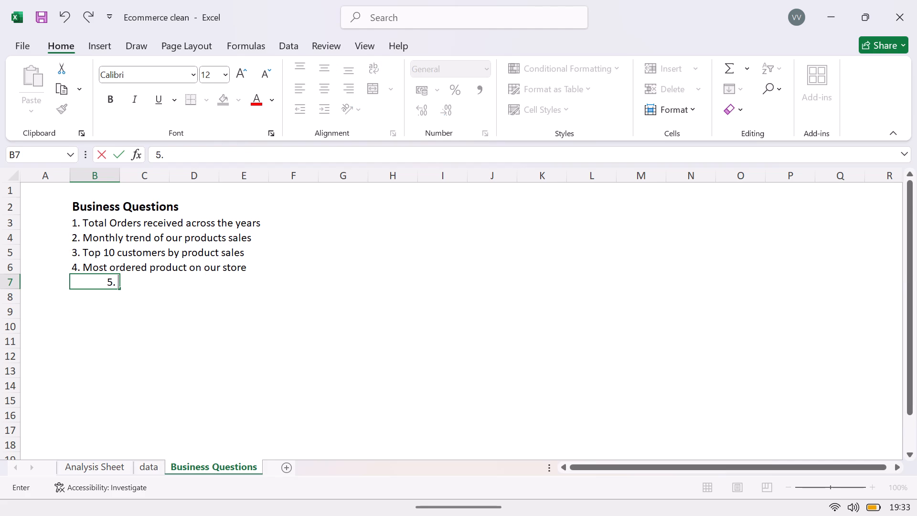
pyautogui.press('d')
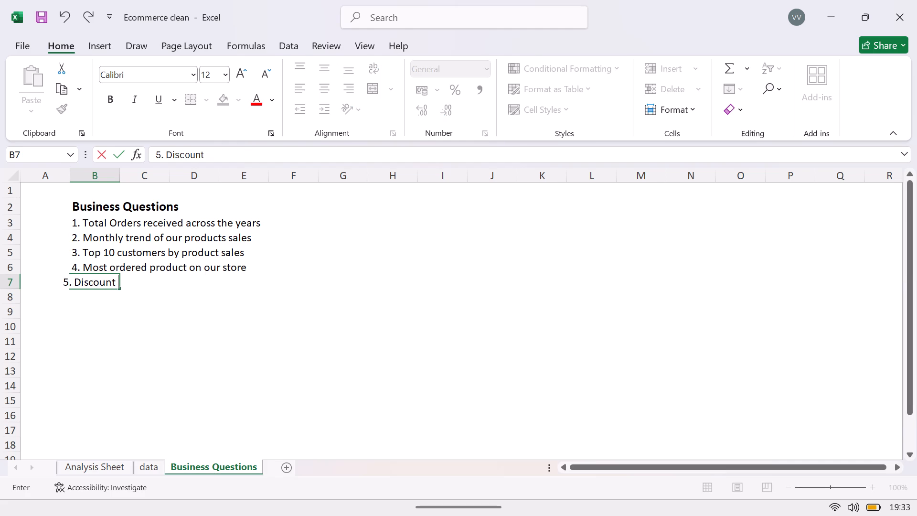
pyautogui.press('BackSpace')
pyautogui.press('BackSpace')
pyautogui.press('BackSpace')
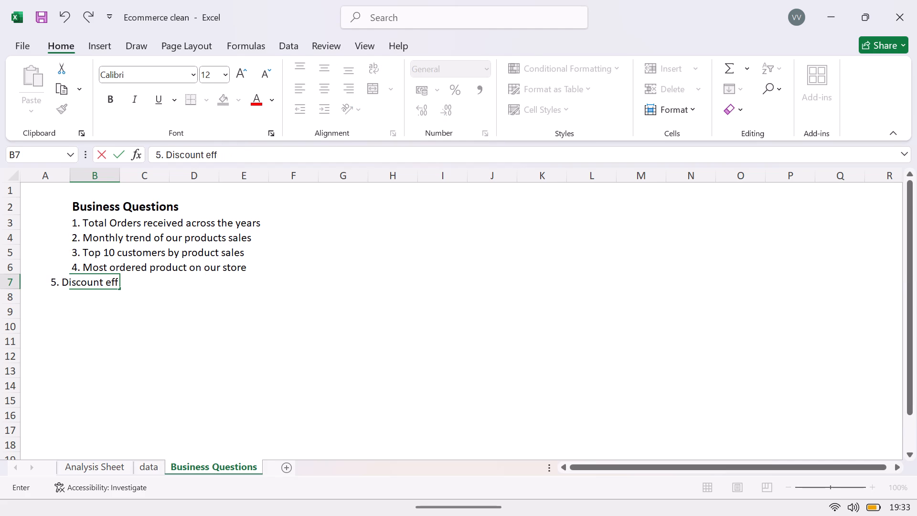
pyautogui.press('BackSpace')
pyautogui.press('BackSpace')
pyautogui.write('impac')
pyautogui.write('t on product sales')
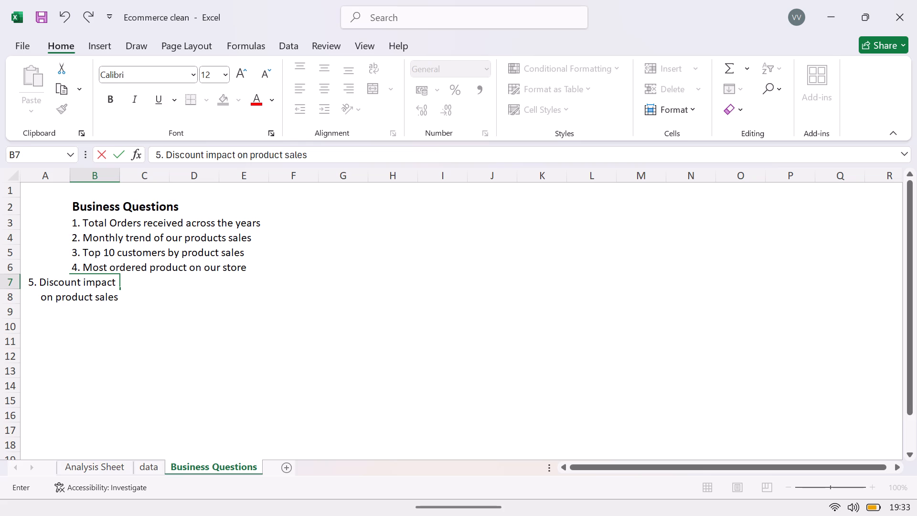
pyautogui.press('Return')
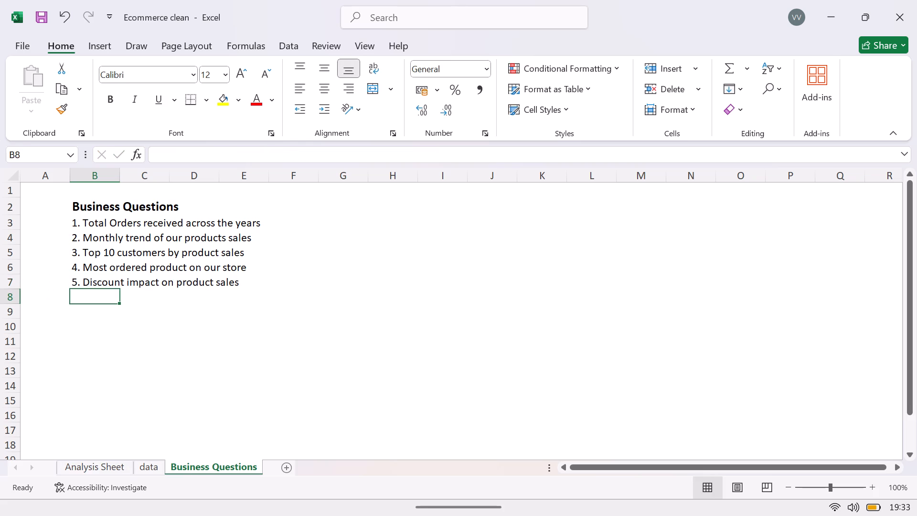
# Consult the data sheet's columns, and enter "6. Top product in every category by product sales" in cell B8 of the Business Questions sheet.
pyautogui.click(146, 469)
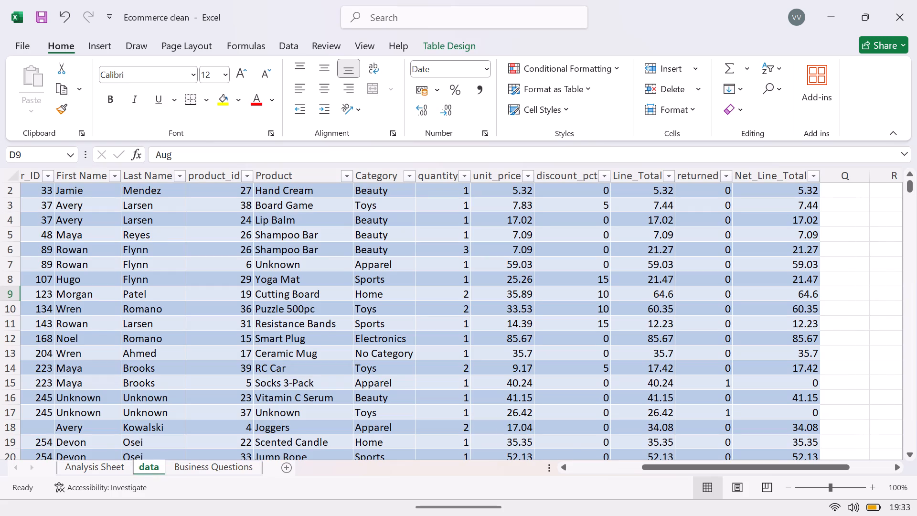
pyautogui.click(660, 471)
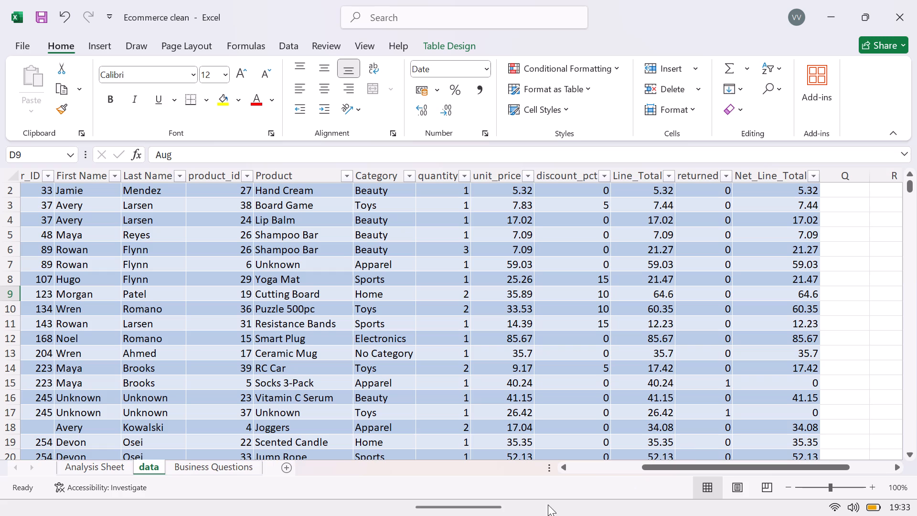
pyautogui.click(199, 474)
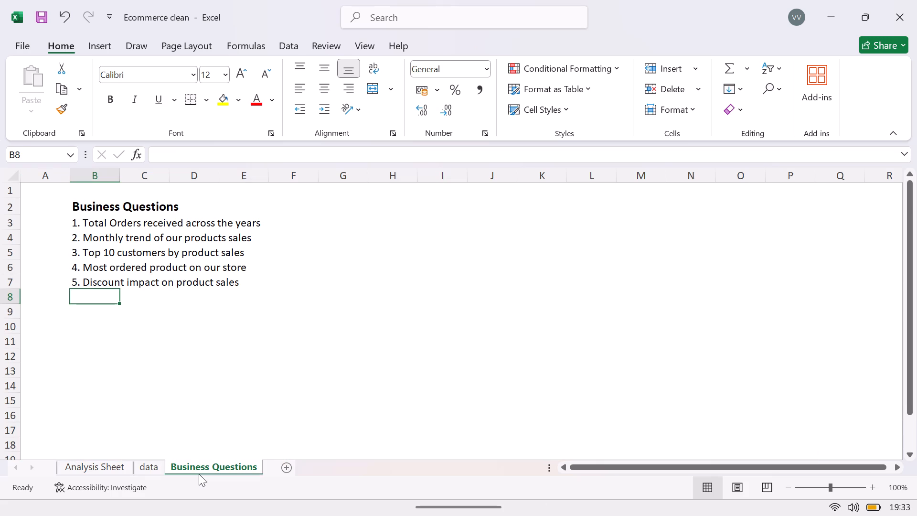
pyautogui.write('6.')
pyautogui.press('space')
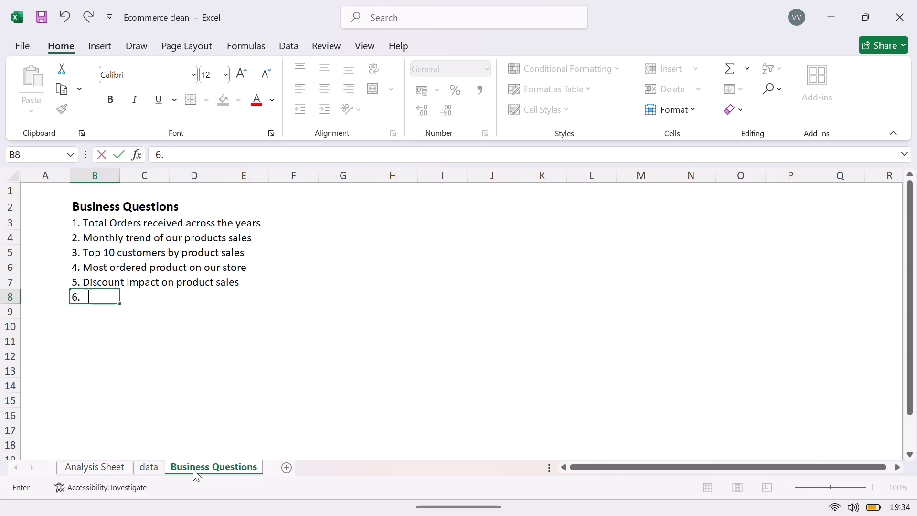
pyautogui.write('op')
pyautogui.press('space')
pyautogui.write('product in every cater')
pyautogui.press('BackSpace')
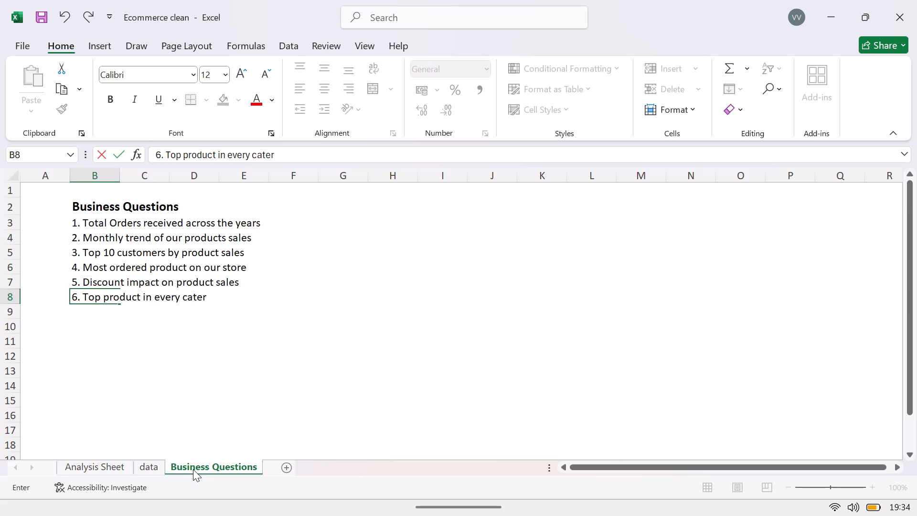
pyautogui.write('gory by')
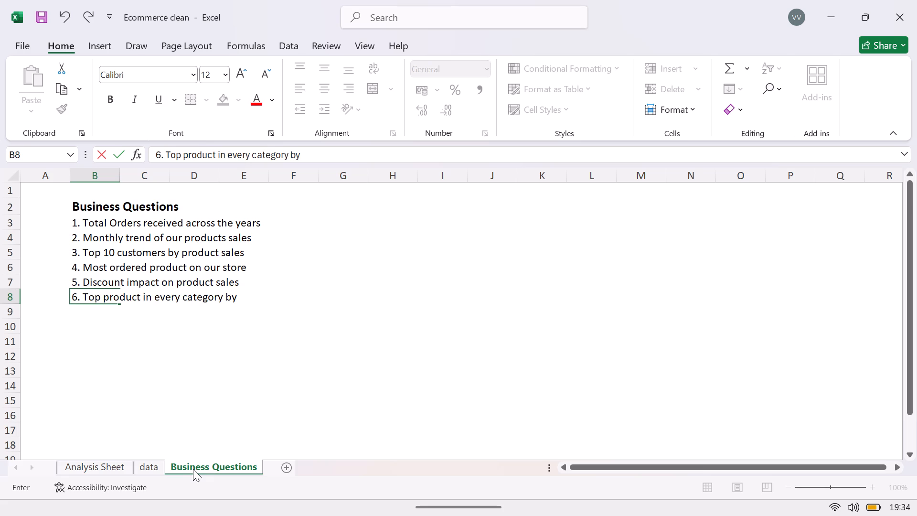
pyautogui.press('space')
pyautogui.write('product sales')
pyautogui.press('Return')
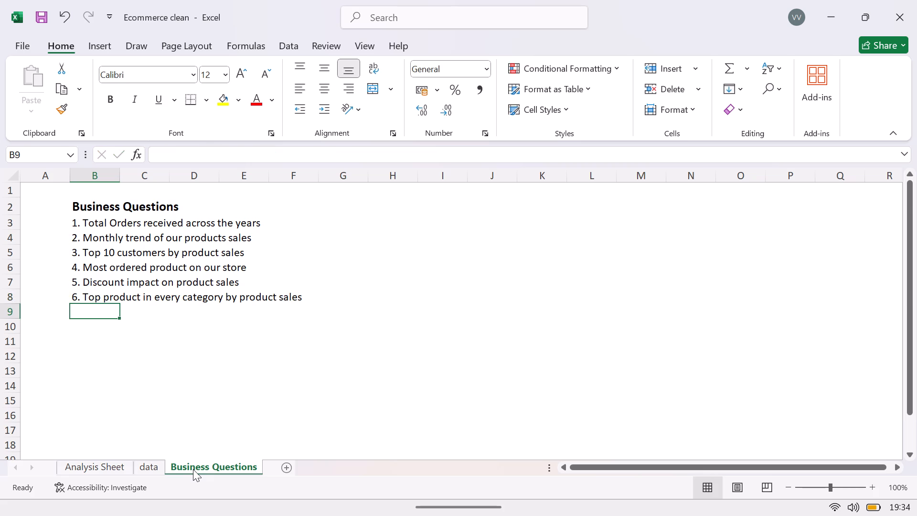
# Examine the data sheet's columns from Order_ID through Net_Line_Total for further question topics, and return to the Business Questions sheet.
pyautogui.click(153, 463)
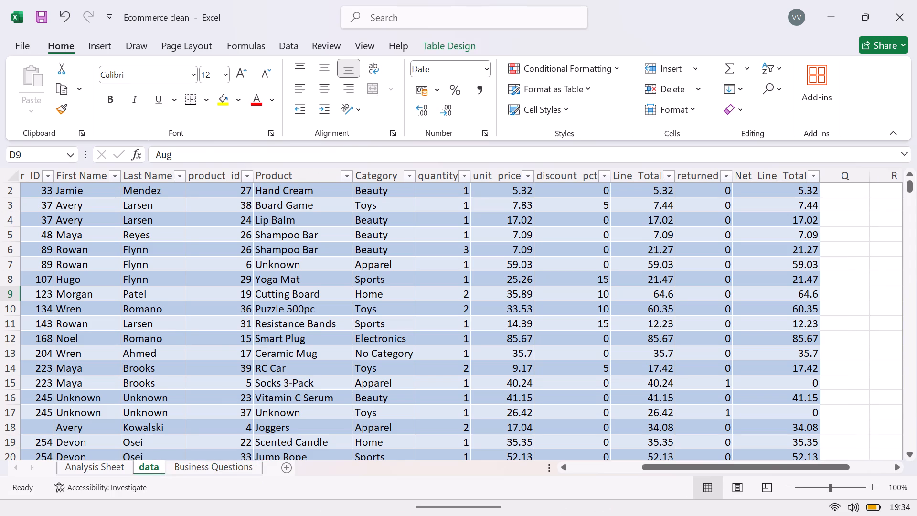
pyautogui.moveTo(651, 465); pyautogui.dragTo(652, 466)
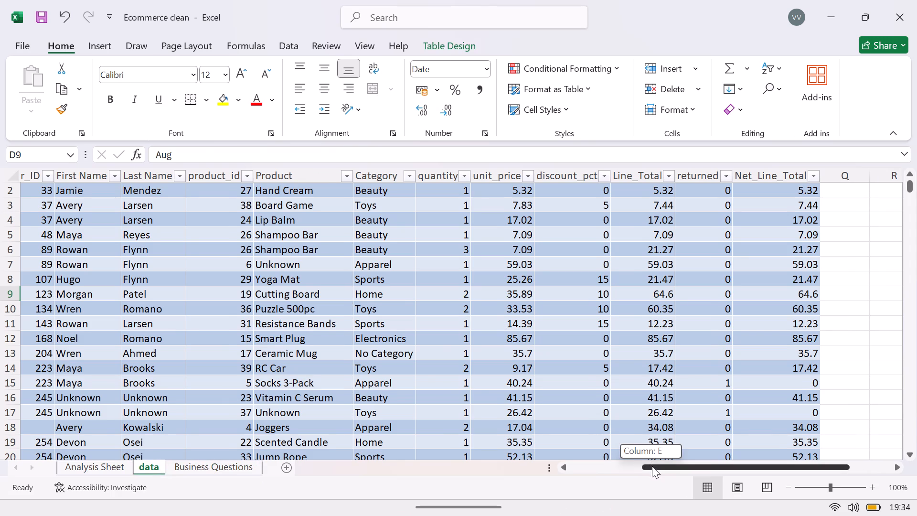
pyautogui.moveTo(652, 466); pyautogui.dragTo(694, 465)
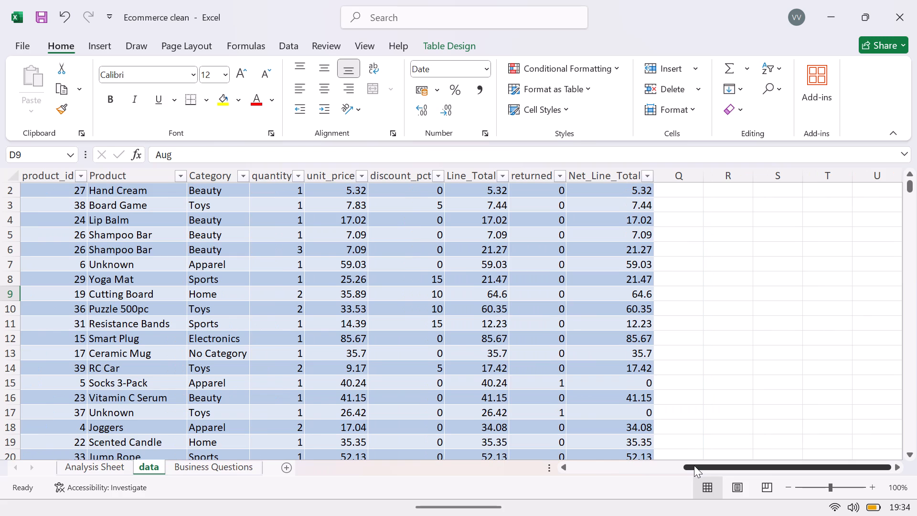
pyautogui.moveTo(694, 465); pyautogui.dragTo(625, 480)
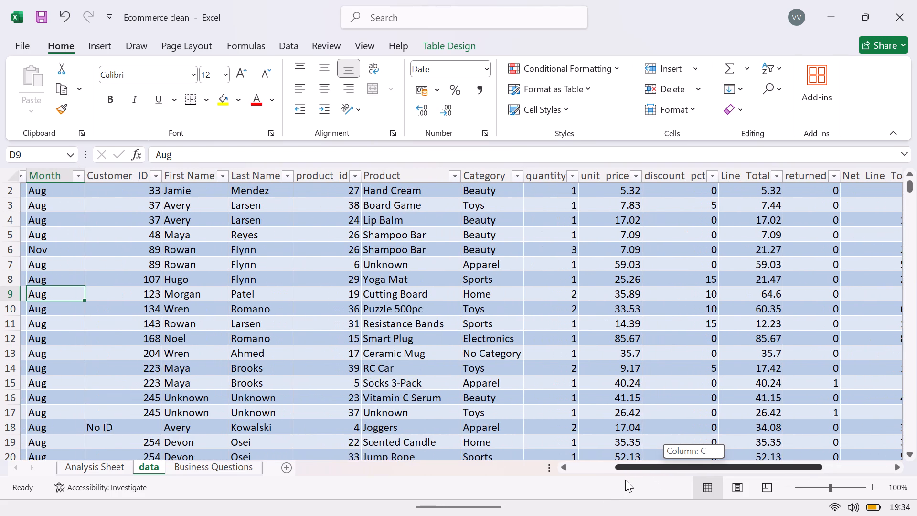
pyautogui.moveTo(625, 480); pyautogui.dragTo(438, 463)
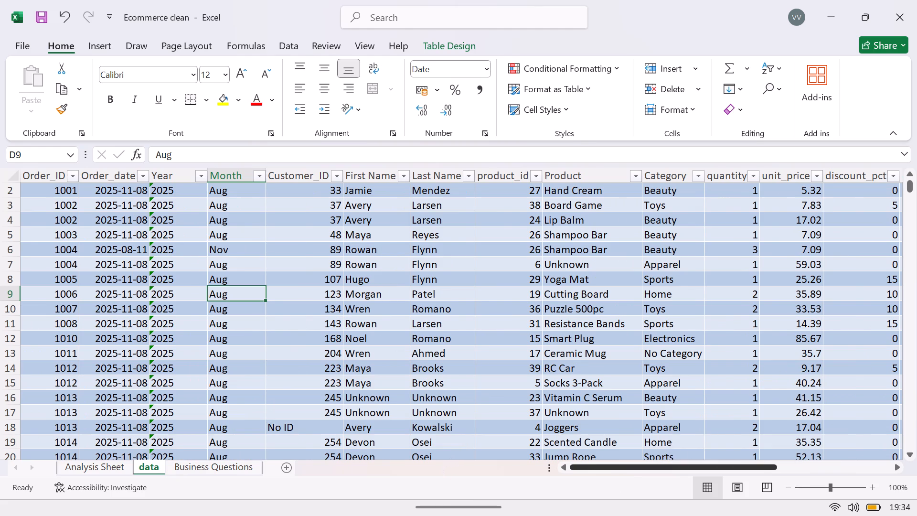
pyautogui.moveTo(609, 467); pyautogui.dragTo(612, 466)
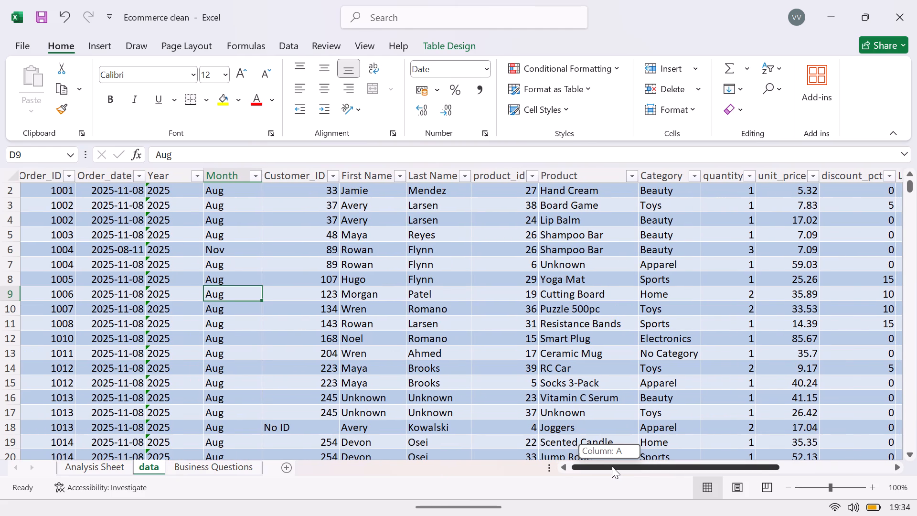
pyautogui.moveTo(612, 466); pyautogui.dragTo(757, 462)
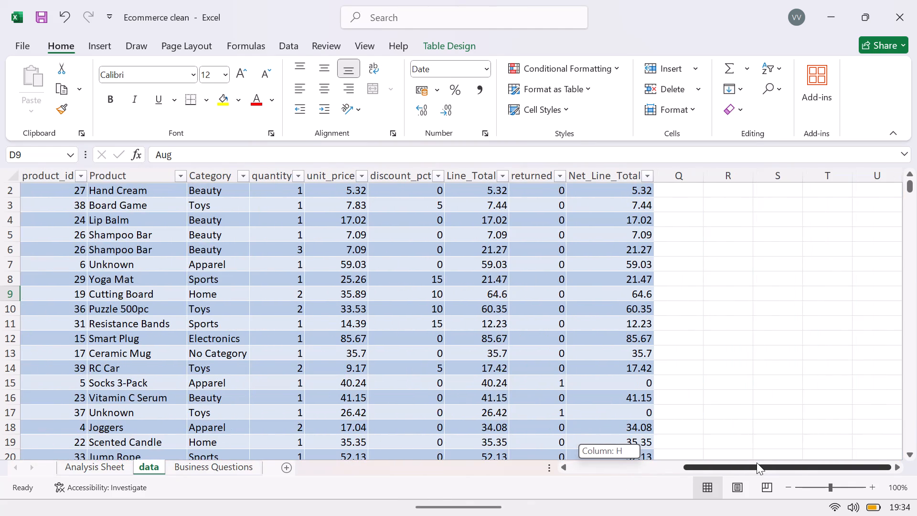
pyautogui.moveTo(757, 462); pyautogui.dragTo(758, 462)
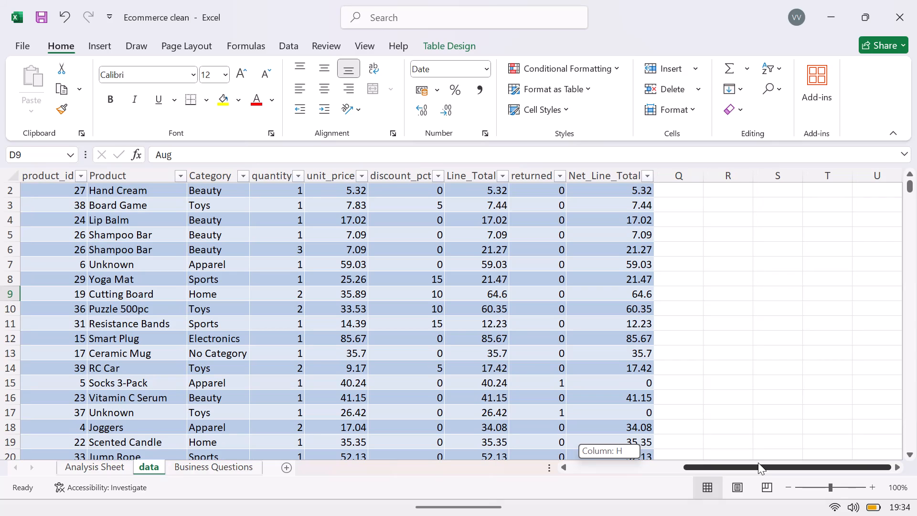
pyautogui.moveTo(758, 462); pyautogui.dragTo(605, 448)
pyautogui.moveTo(605, 448); pyautogui.dragTo(485, 439)
pyautogui.click(222, 467)
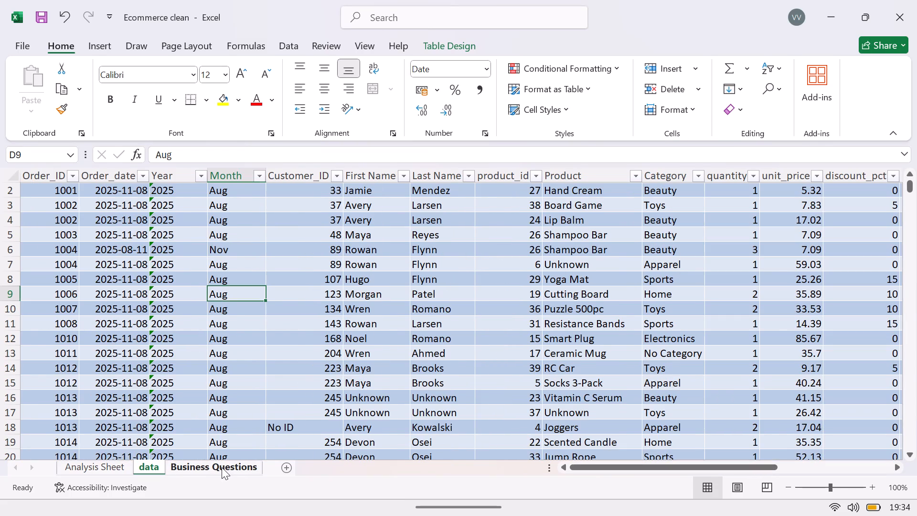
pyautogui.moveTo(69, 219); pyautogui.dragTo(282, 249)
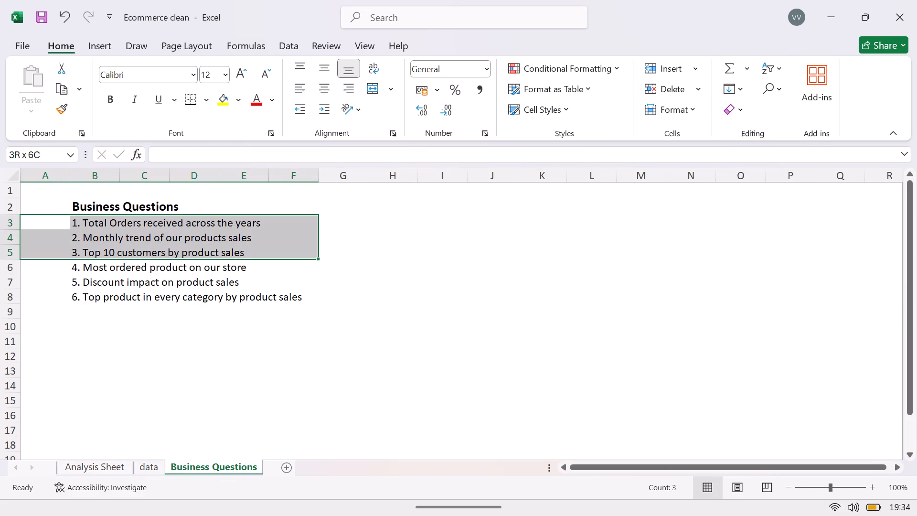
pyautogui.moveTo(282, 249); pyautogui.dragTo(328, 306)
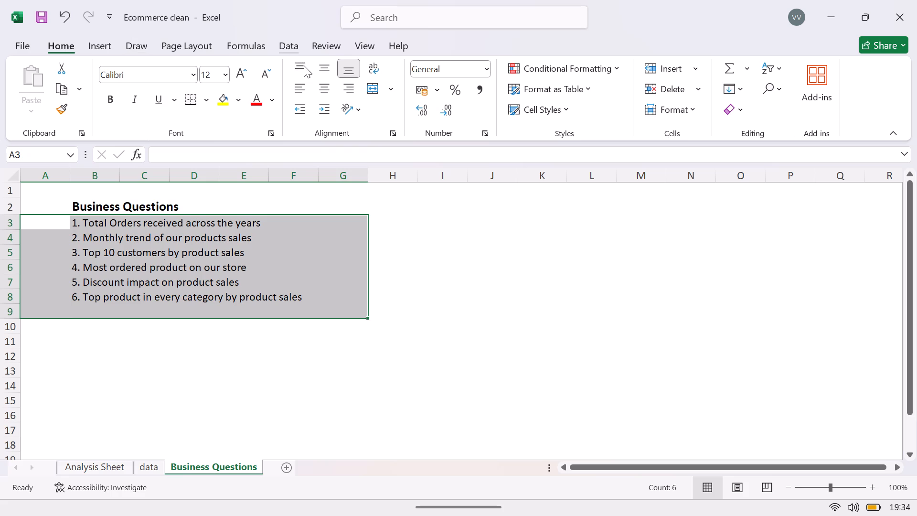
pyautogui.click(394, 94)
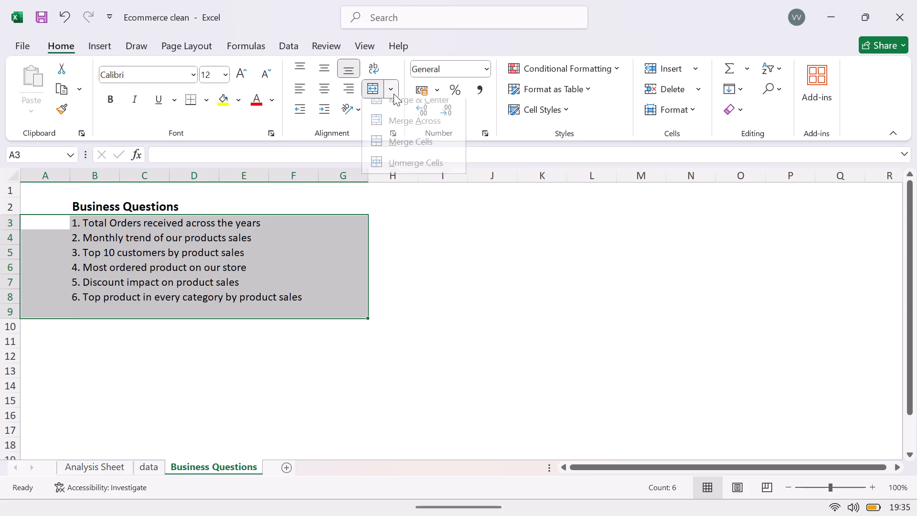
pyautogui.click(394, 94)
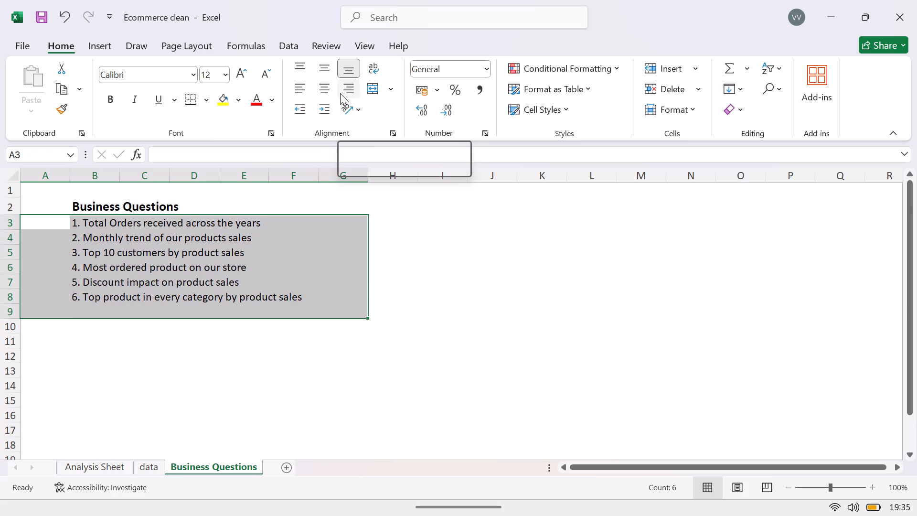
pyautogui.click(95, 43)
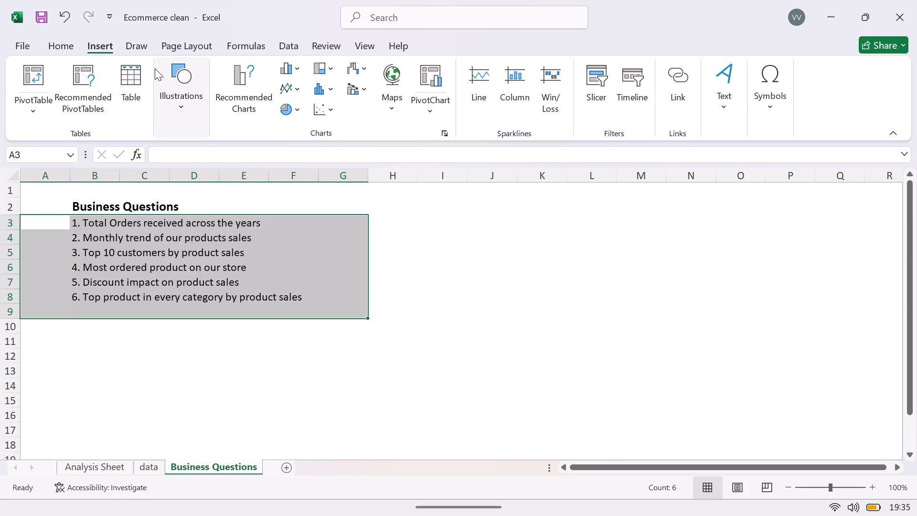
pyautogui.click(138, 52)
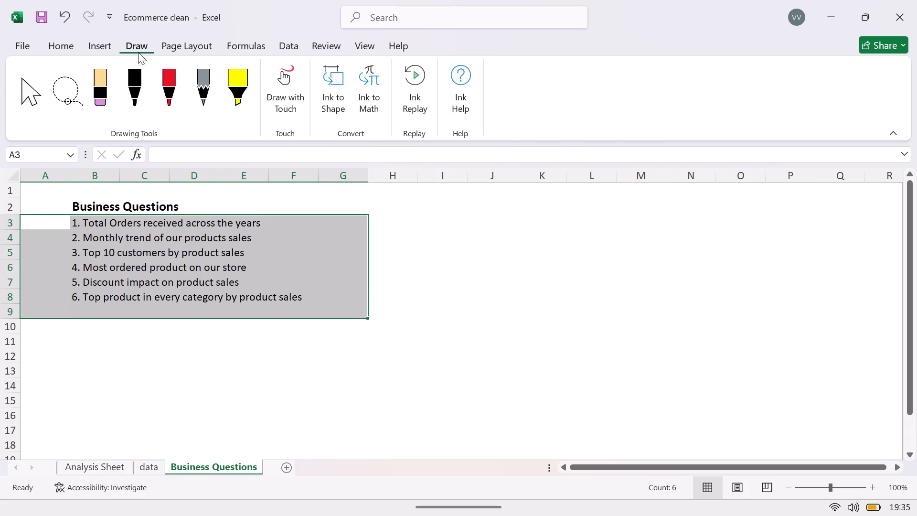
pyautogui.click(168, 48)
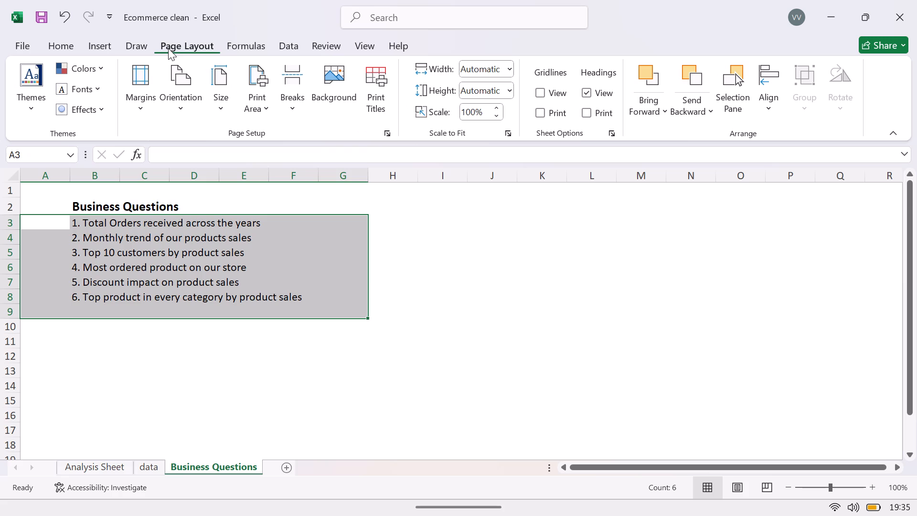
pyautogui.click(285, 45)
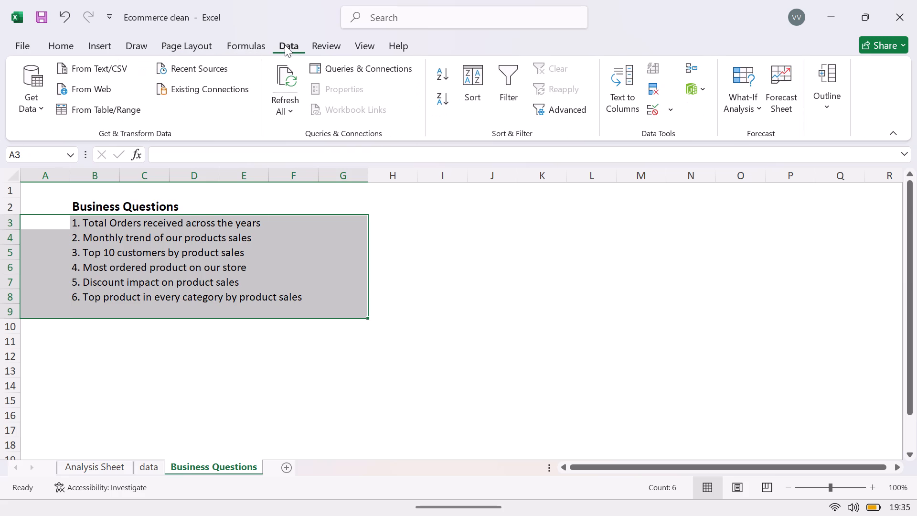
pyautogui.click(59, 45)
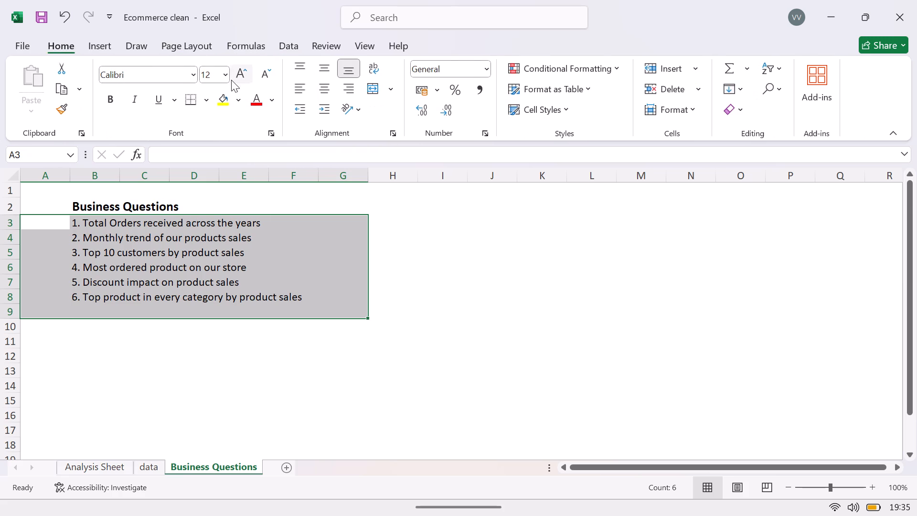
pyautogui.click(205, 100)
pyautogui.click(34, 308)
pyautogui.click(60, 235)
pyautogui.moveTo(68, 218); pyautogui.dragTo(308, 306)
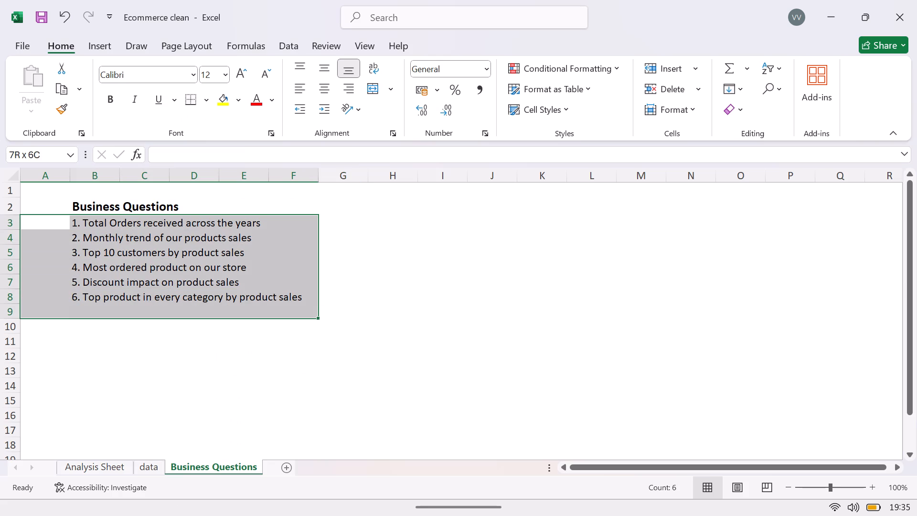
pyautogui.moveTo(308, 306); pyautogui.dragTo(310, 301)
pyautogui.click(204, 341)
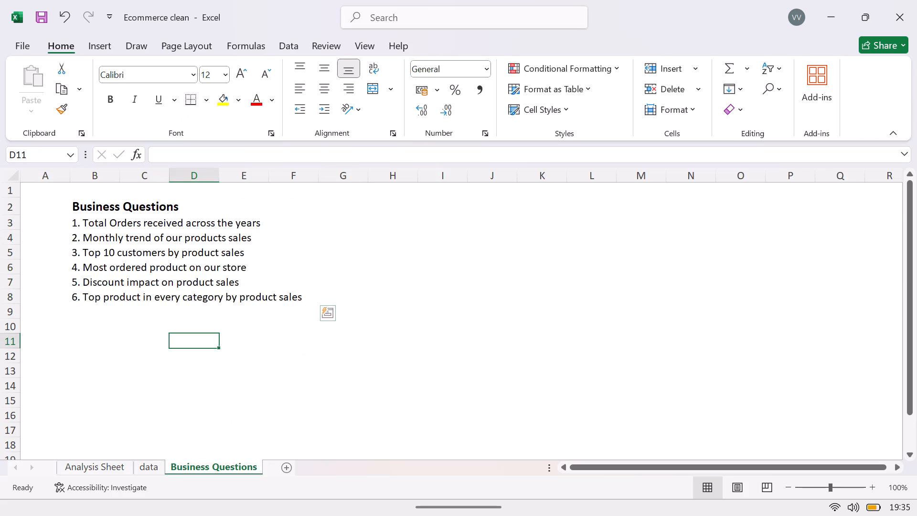
# Apply outside borders around the six listed questions in cells B3:F8 of the Business Questions sheet.
pyautogui.click(63, 225)
pyautogui.click(79, 224)
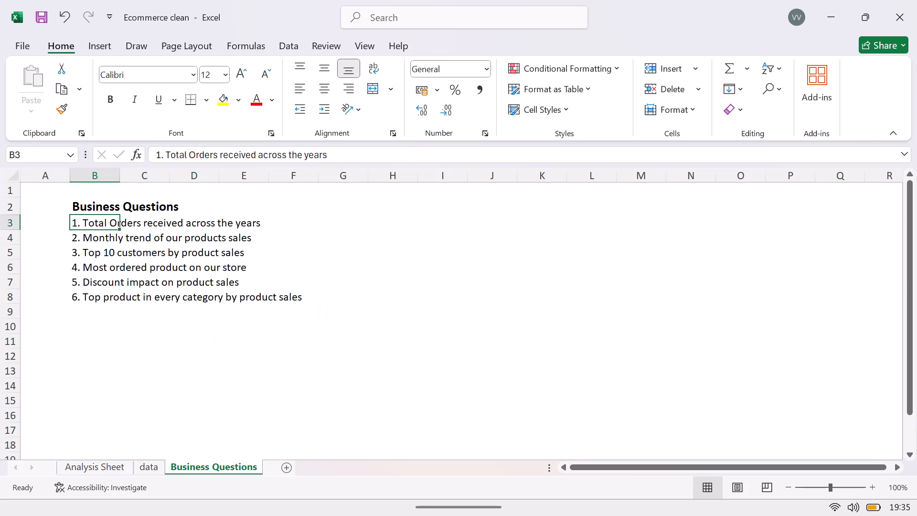
pyautogui.moveTo(79, 224); pyautogui.dragTo(318, 301)
pyautogui.click(203, 95)
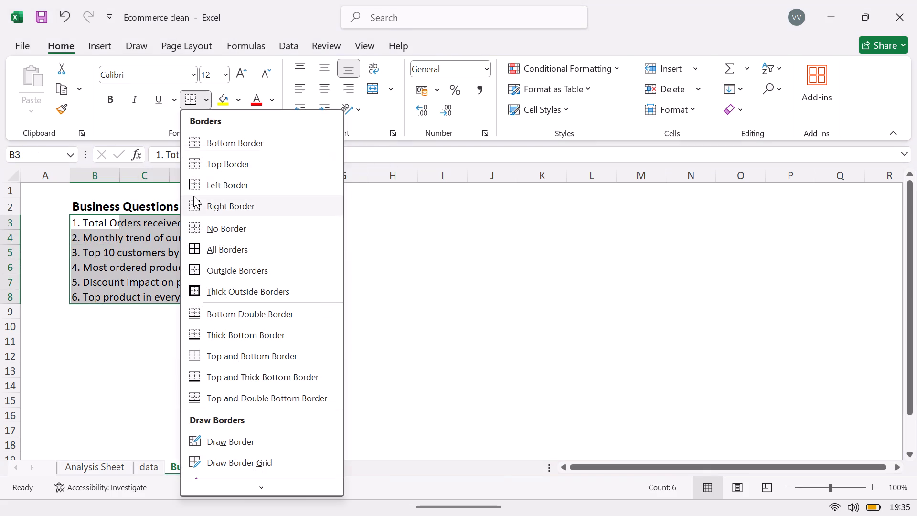
pyautogui.click(210, 271)
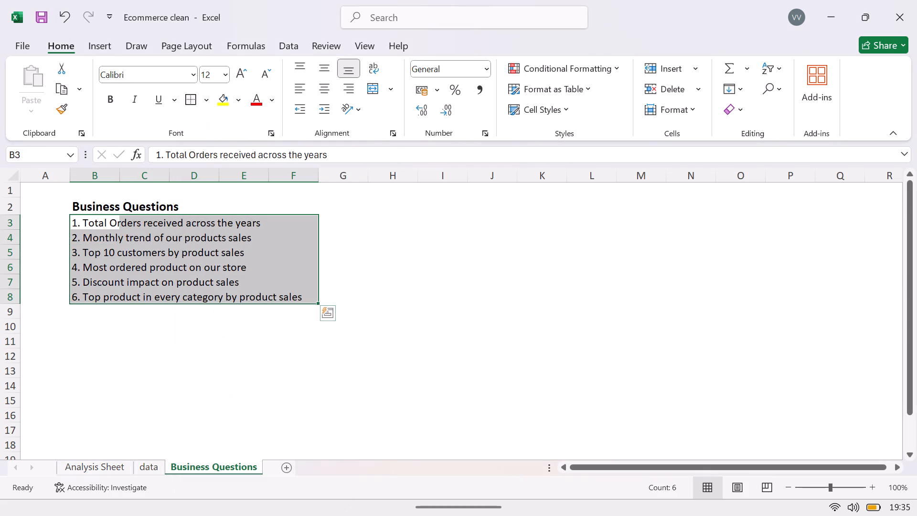
pyautogui.click(211, 337)
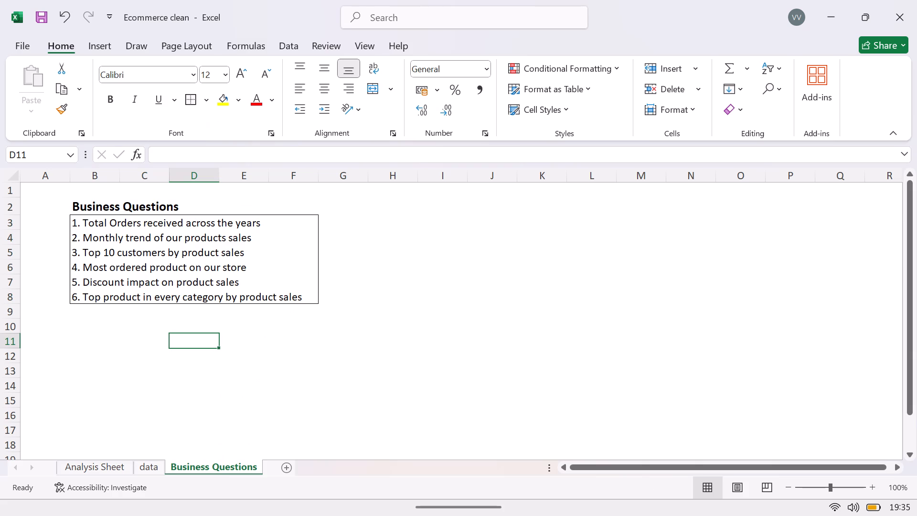
# Set the font size of the six numbered questions in B3:F8 to 18.
pyautogui.moveTo(72, 216); pyautogui.dragTo(294, 290)
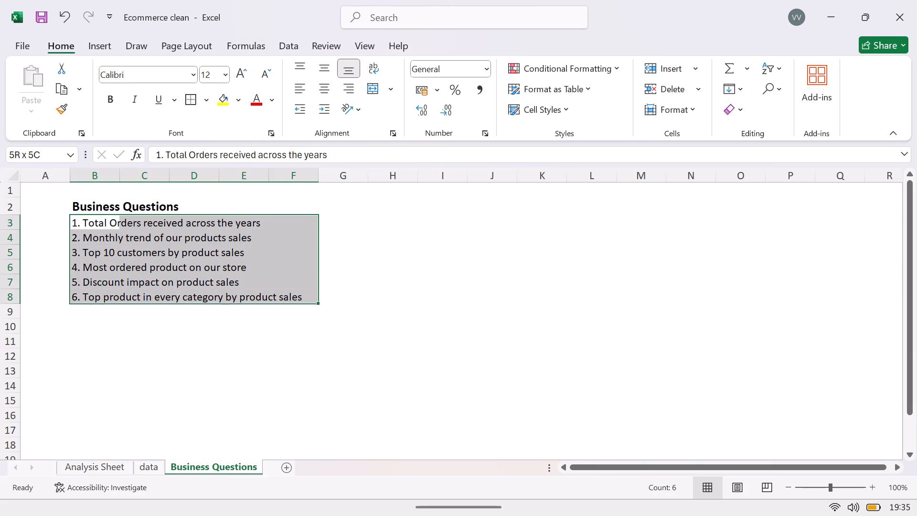
pyautogui.moveTo(294, 290); pyautogui.dragTo(294, 290)
pyautogui.click(226, 82)
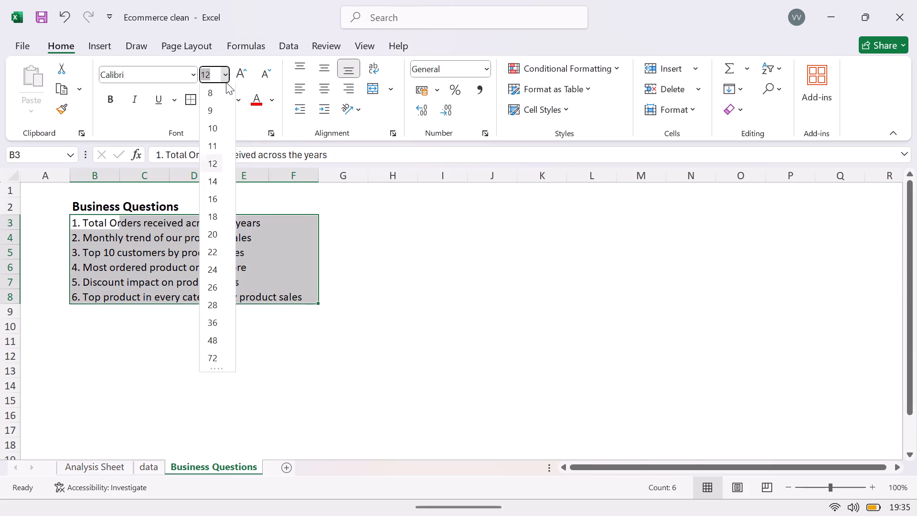
pyautogui.click(216, 216)
# Set the font size of the "Business Questions" heading in row 2 to 20.
pyautogui.click(161, 209)
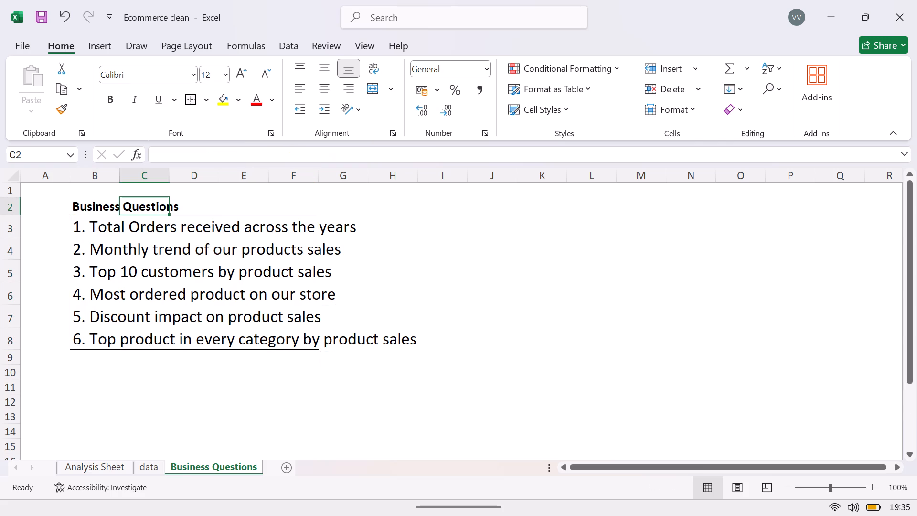
pyautogui.moveTo(77, 206); pyautogui.dragTo(174, 201)
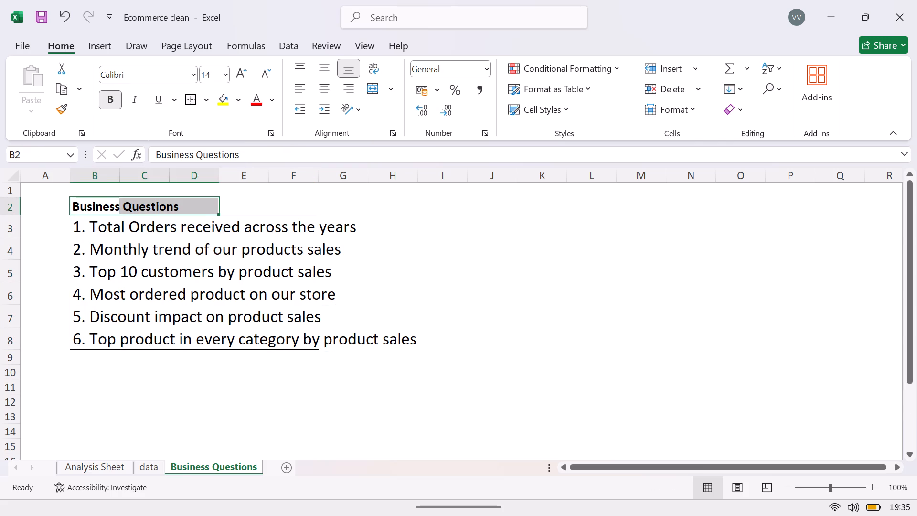
pyautogui.click(229, 74)
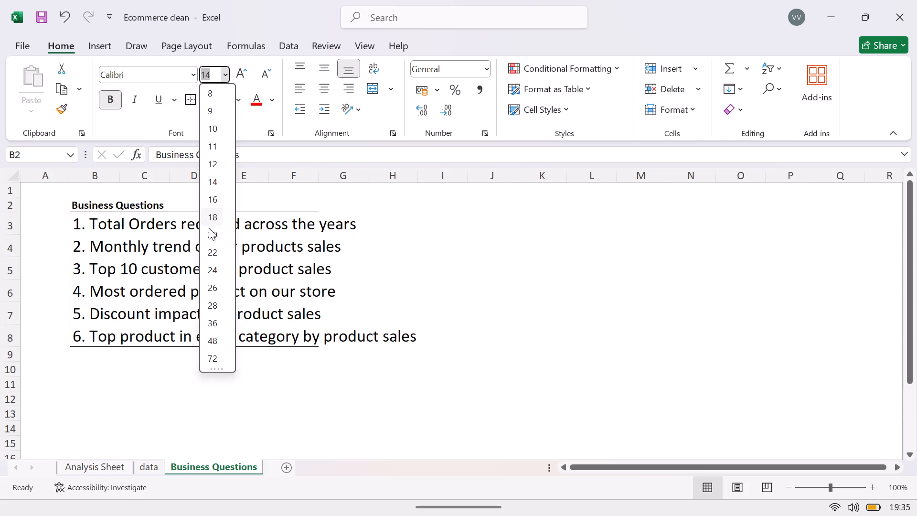
pyautogui.click(217, 236)
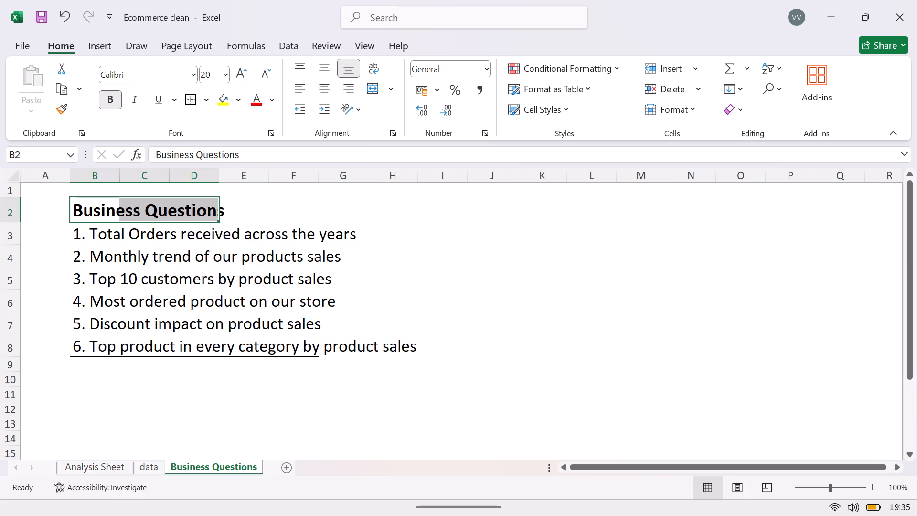
pyautogui.click(435, 308)
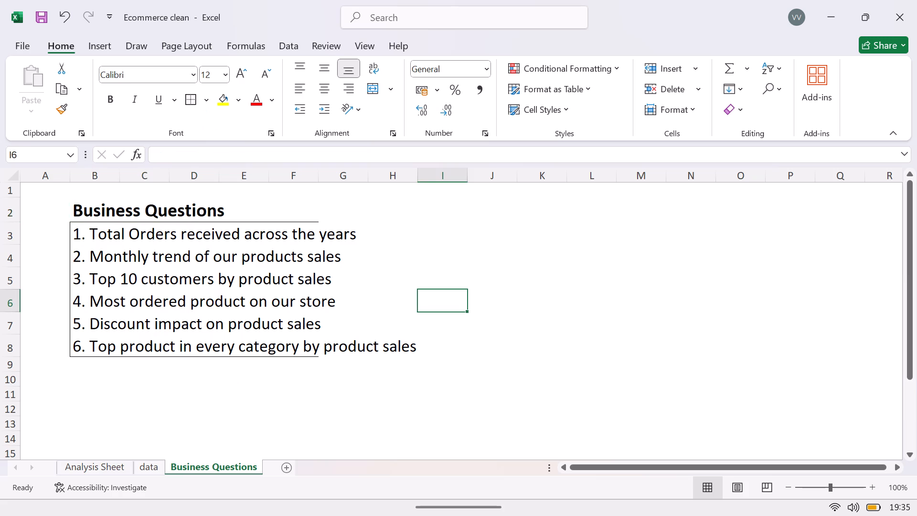
pyautogui.click(395, 391)
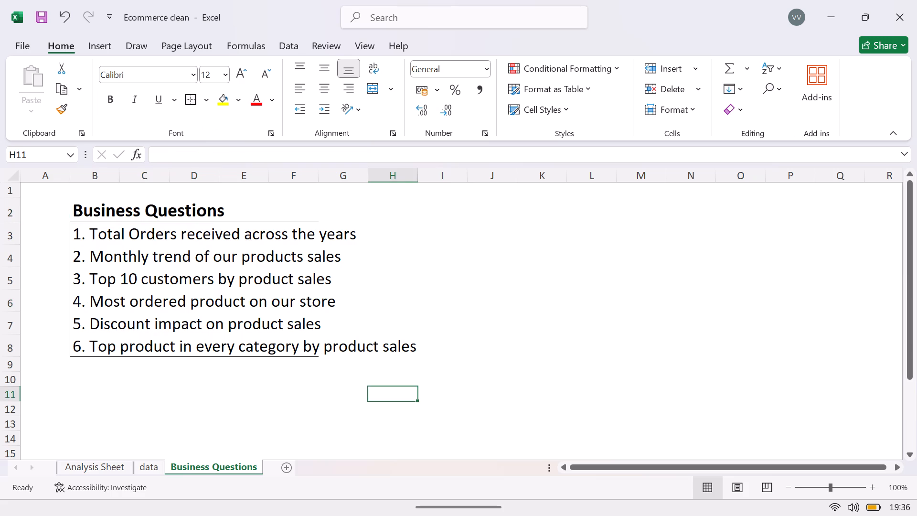
# Apply outside borders to cells B3:H8 so the frame spans the full question text, and save the workbook.
pyautogui.moveTo(74, 227); pyautogui.dragTo(416, 353)
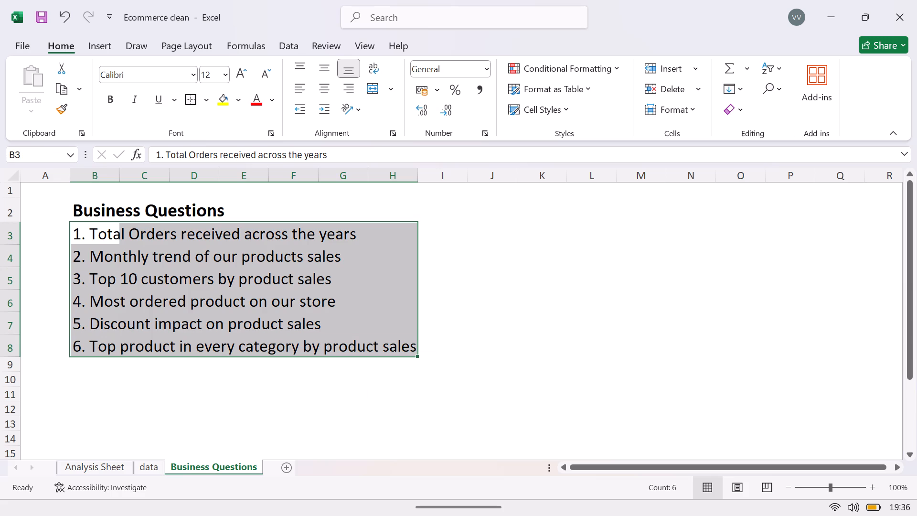
pyautogui.click(191, 102)
pyautogui.click(475, 322)
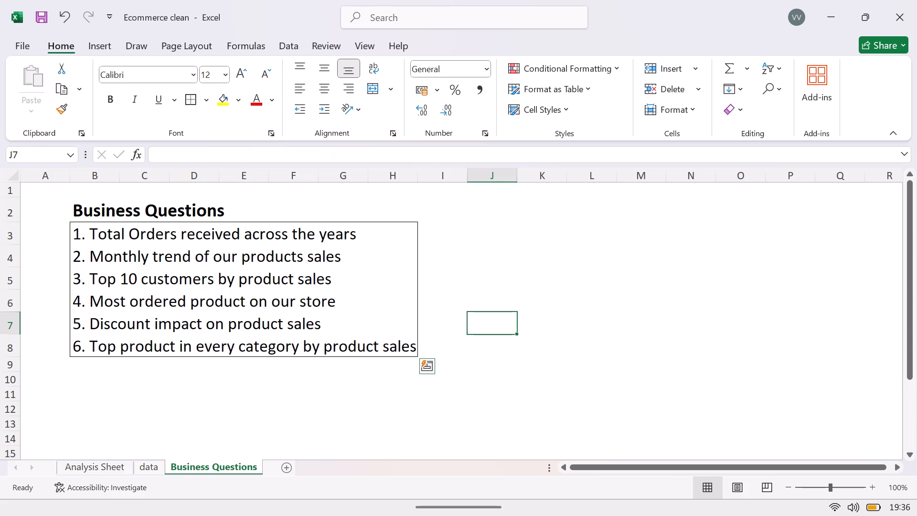
pyautogui.hotkey('ctrl', 's')
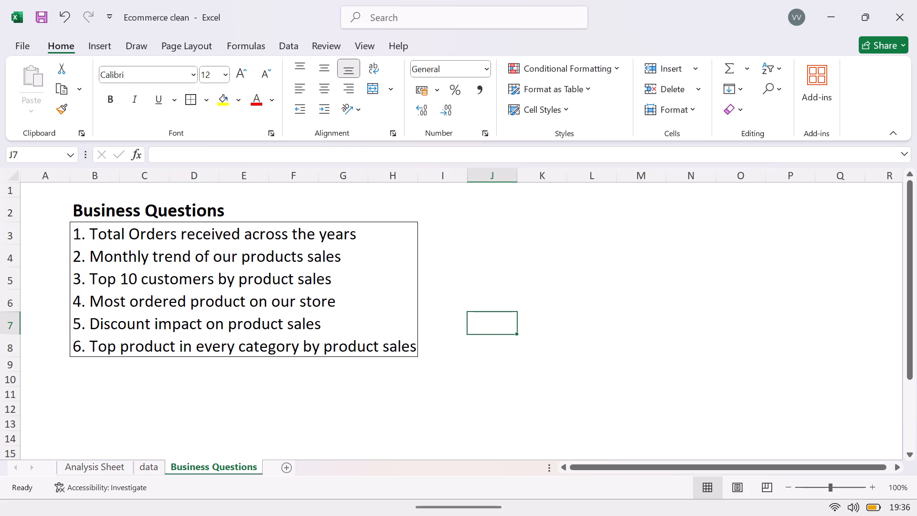
# On the Analysis Sheet, add Order_ID to the PivotTable and move it from Rows to Values as a count.
pyautogui.click(101, 465)
pyautogui.click(197, 472)
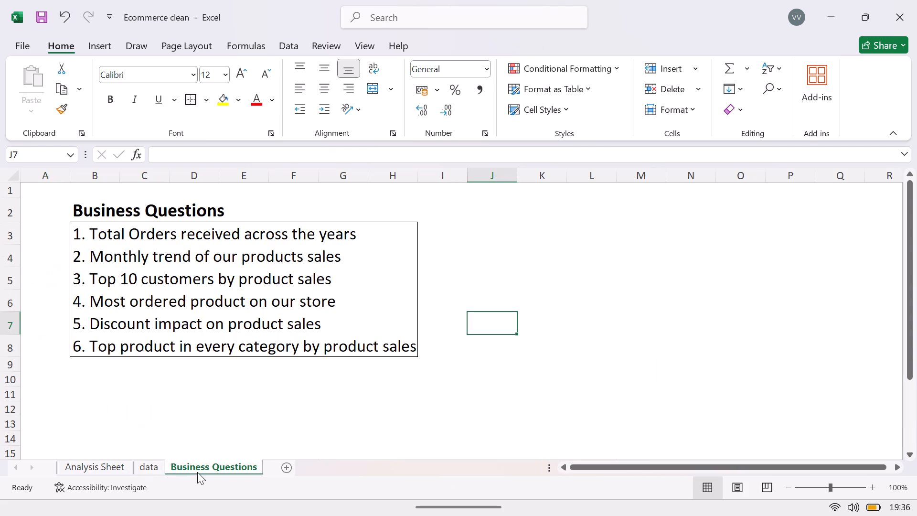
pyautogui.click(123, 470)
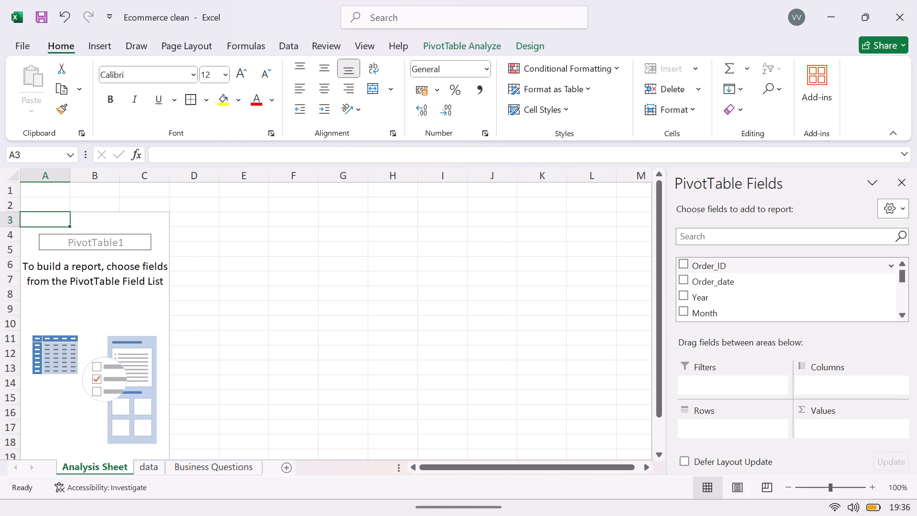
pyautogui.click(687, 263)
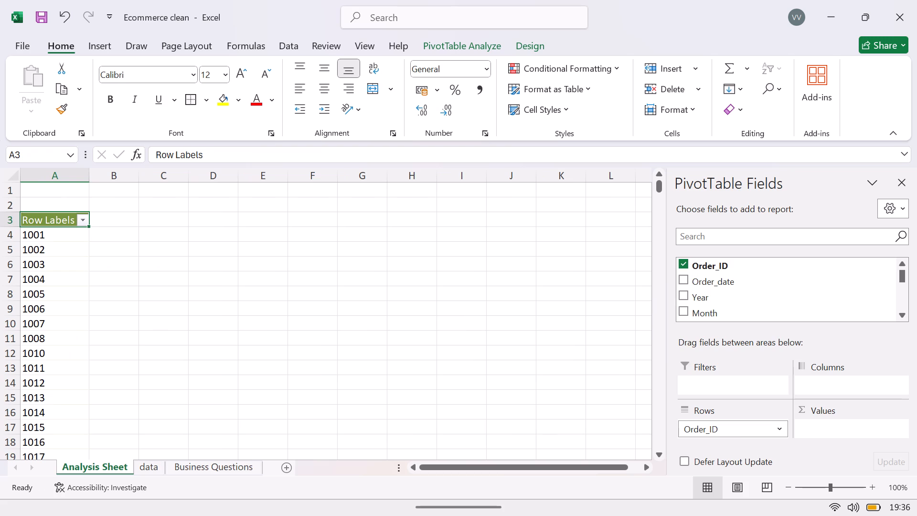
pyautogui.click(779, 427)
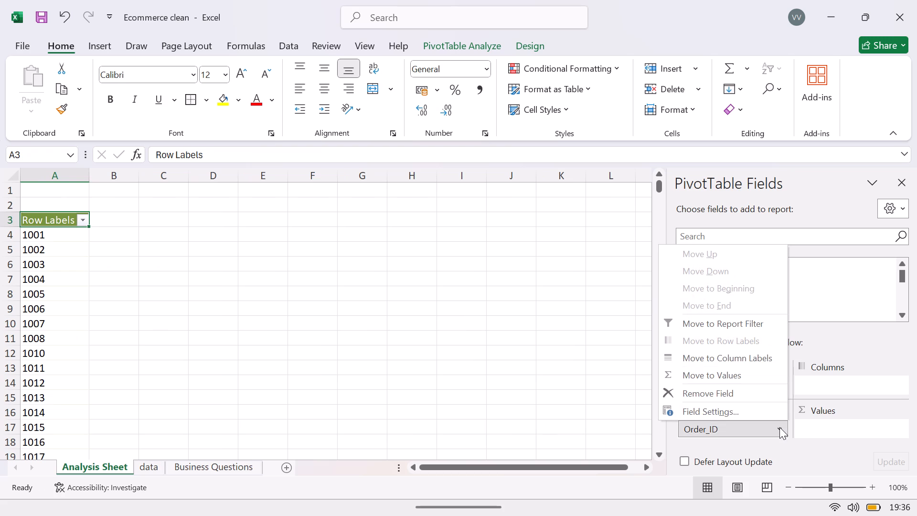
pyautogui.click(779, 427)
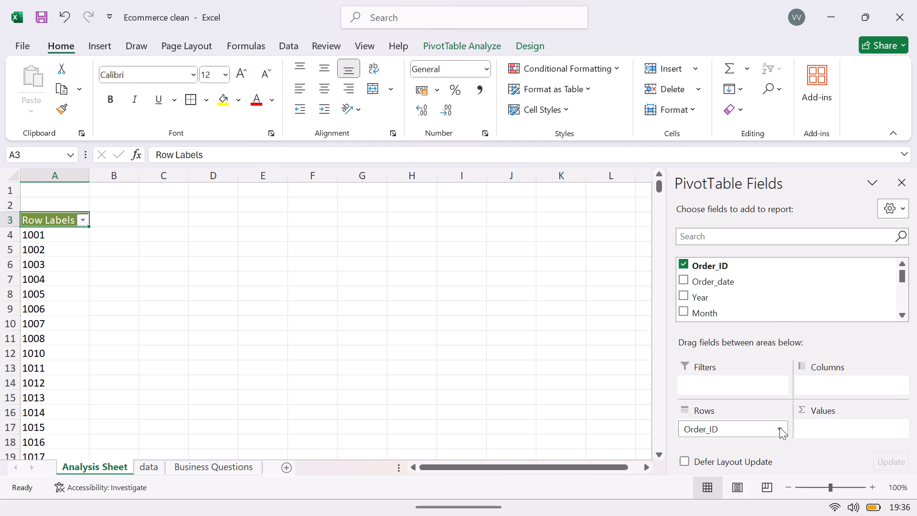
pyautogui.moveTo(745, 431); pyautogui.dragTo(818, 422)
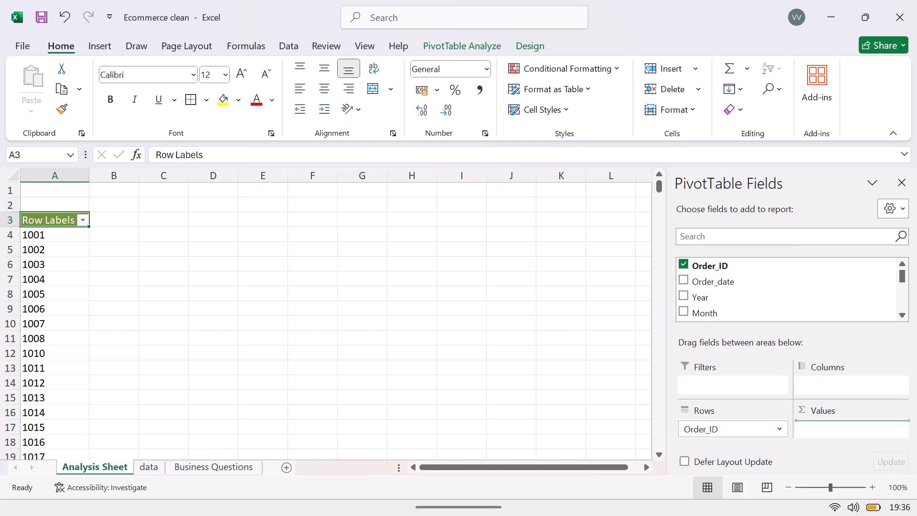
pyautogui.moveTo(818, 422); pyautogui.dragTo(820, 422)
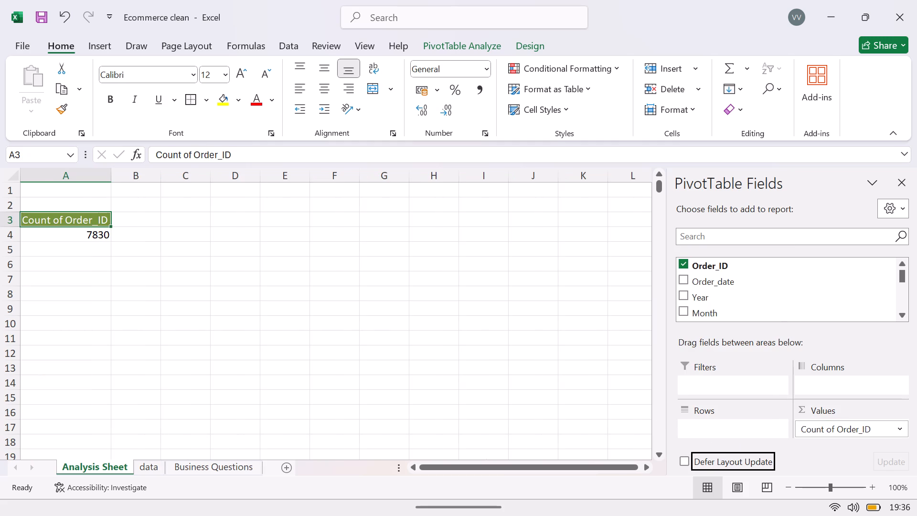
# Rename the PivotTable's Order_ID value field as "Count of Orders".
pyautogui.doubleClick(81, 221)
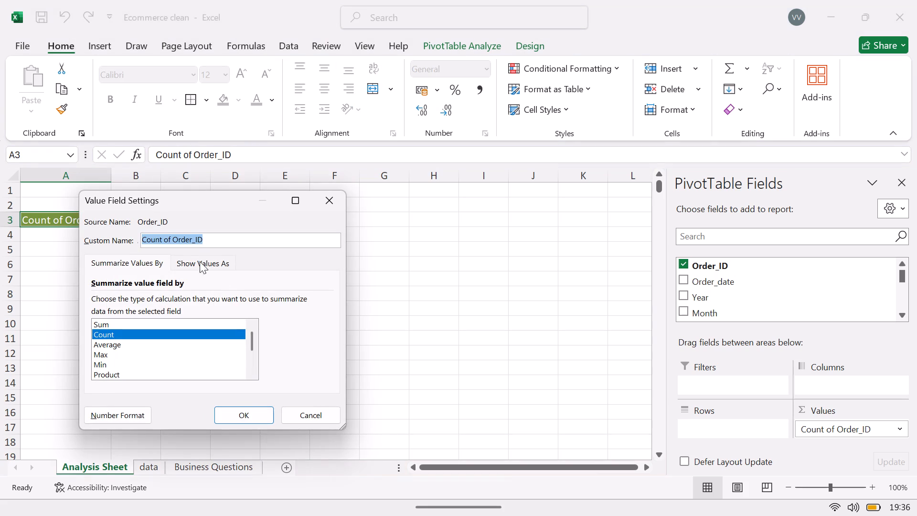
pyautogui.write('ount')
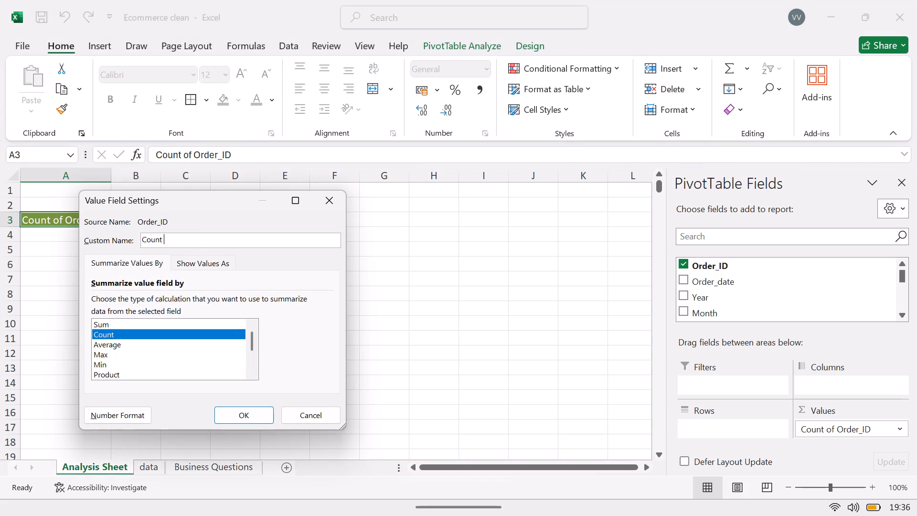
pyautogui.press('BackSpace')
pyautogui.write('of')
pyautogui.press('space')
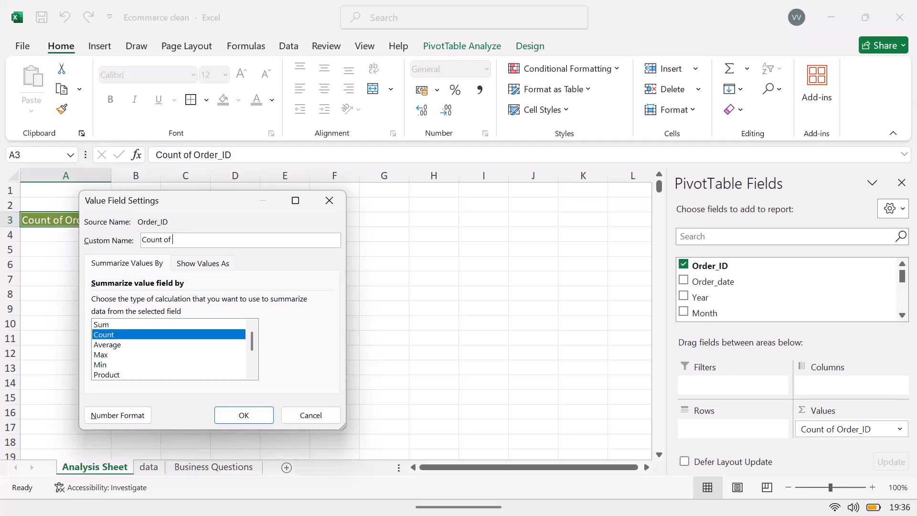
pyautogui.write('rders')
pyautogui.press('Return')
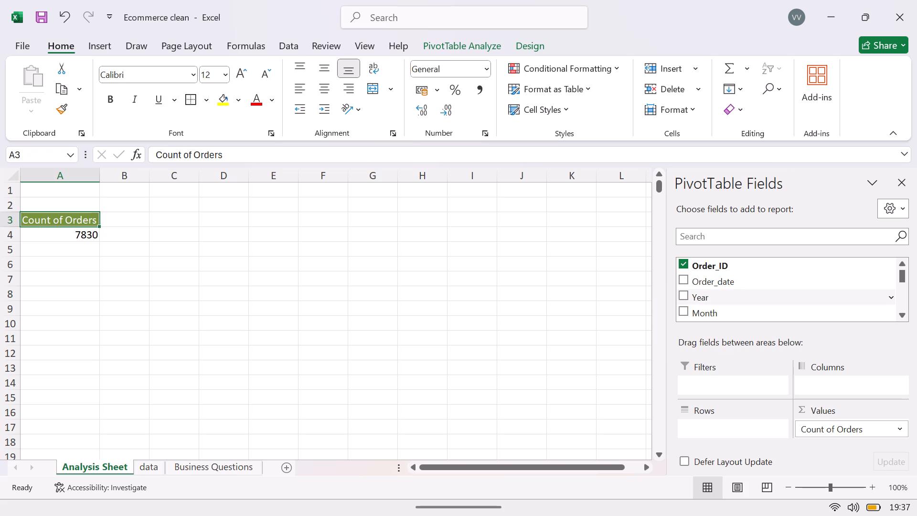
# Add the Year field to the PivotTable's rows to break down the order count by year.
pyautogui.click(687, 293)
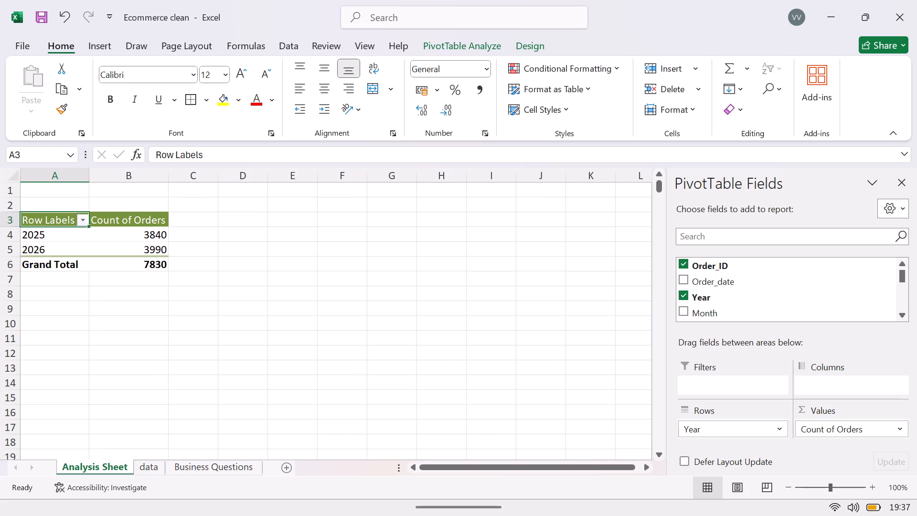
# Turn off the PivotTable's grand totals for rows and columns.
pyautogui.click(26, 265)
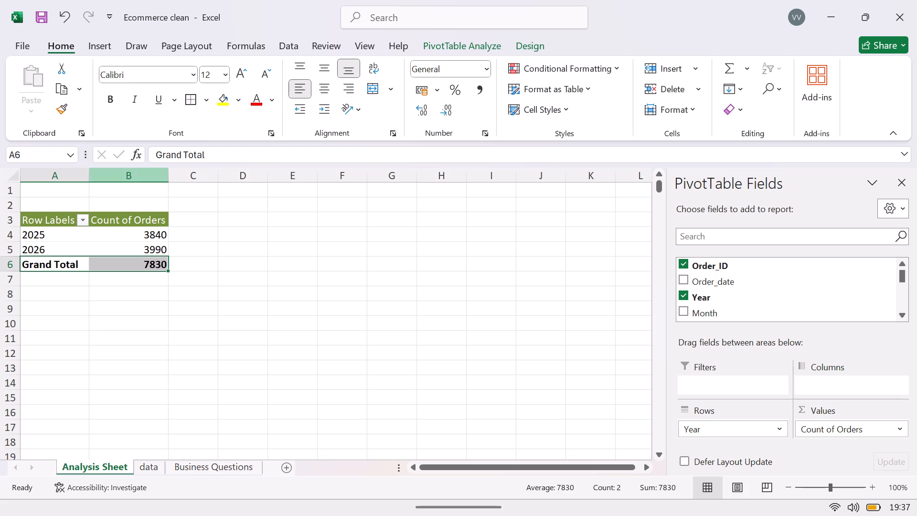
pyautogui.click(52, 244)
pyautogui.click(56, 242)
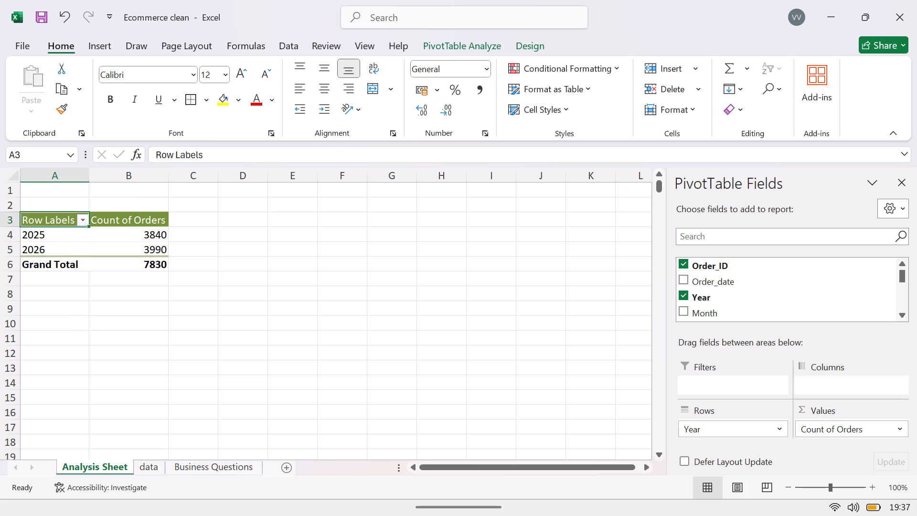
pyautogui.click(62, 238)
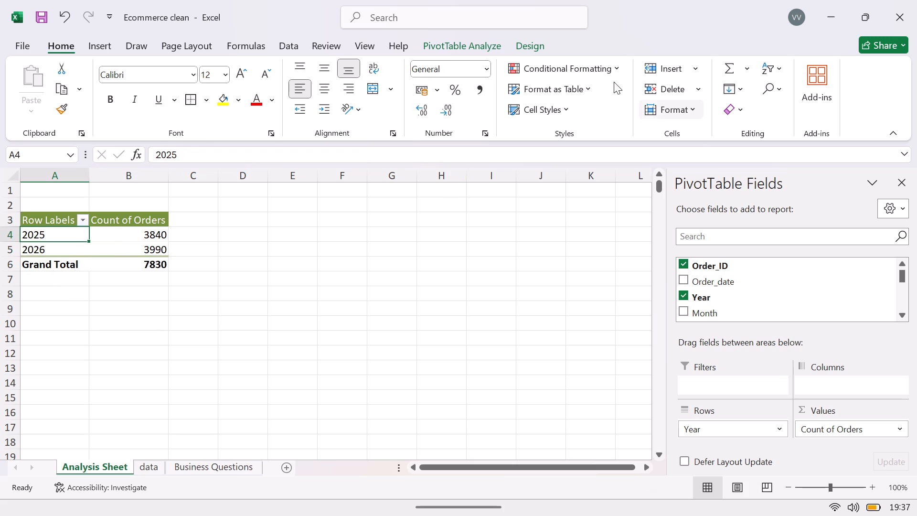
pyautogui.click(513, 46)
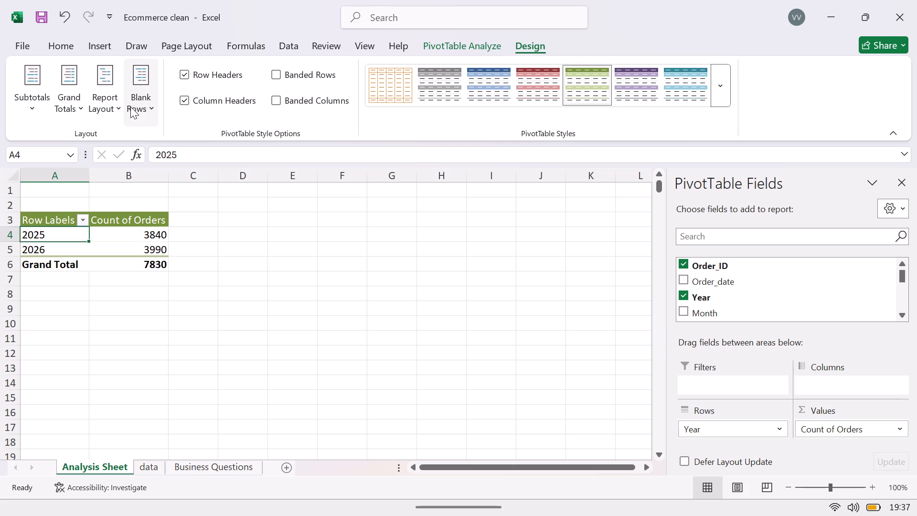
pyautogui.click(81, 108)
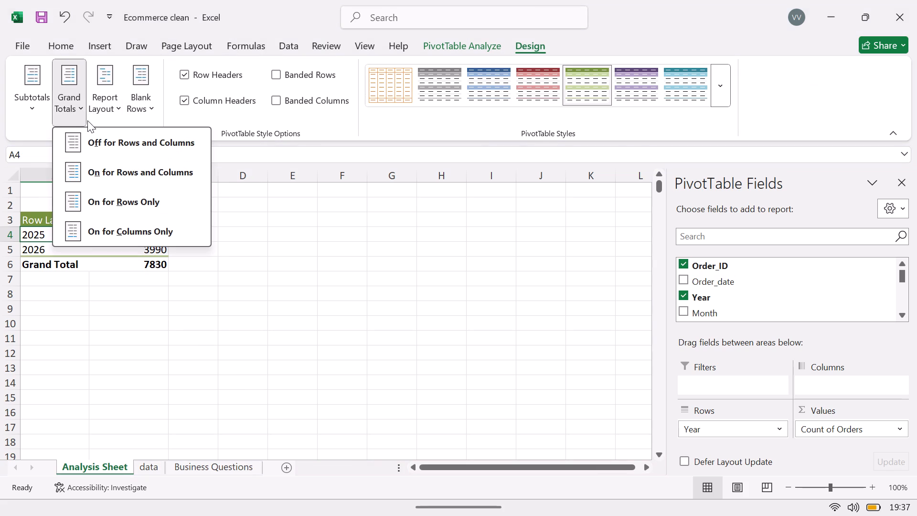
pyautogui.click(95, 141)
# Add the Month field to the PivotTable's rows beneath Year to break down the order count by month.
pyautogui.click(210, 348)
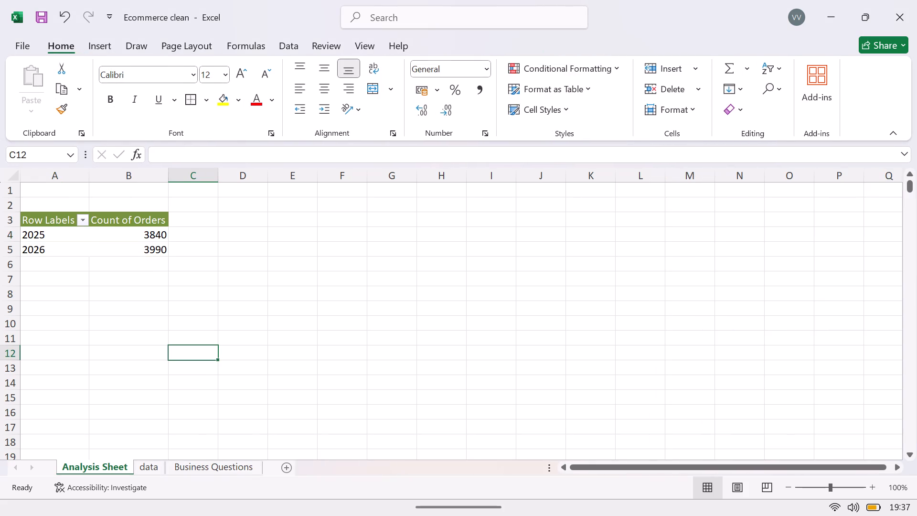
pyautogui.click(123, 275)
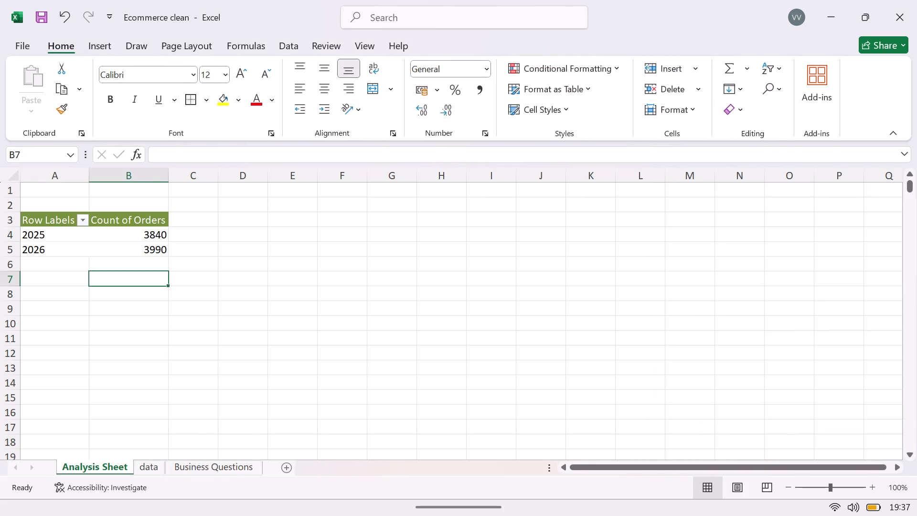
pyautogui.click(64, 248)
pyautogui.click(64, 239)
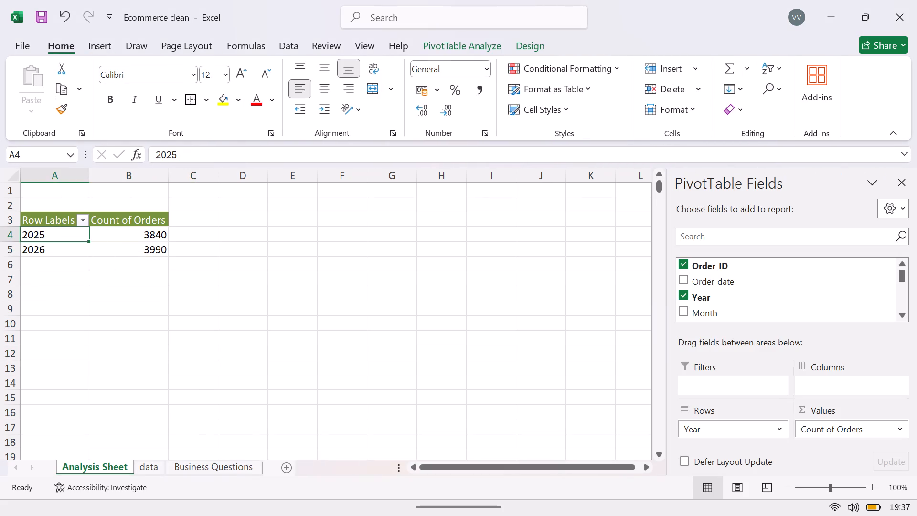
pyautogui.click(683, 312)
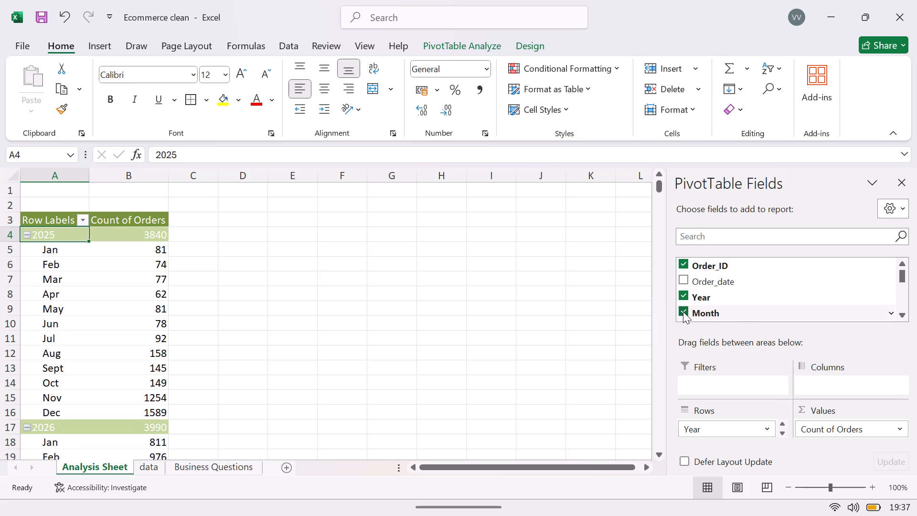
pyautogui.click(486, 293)
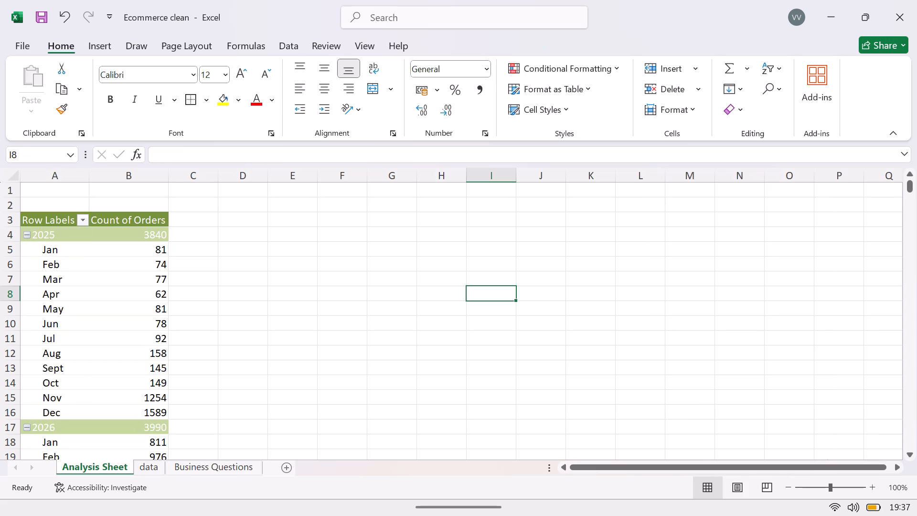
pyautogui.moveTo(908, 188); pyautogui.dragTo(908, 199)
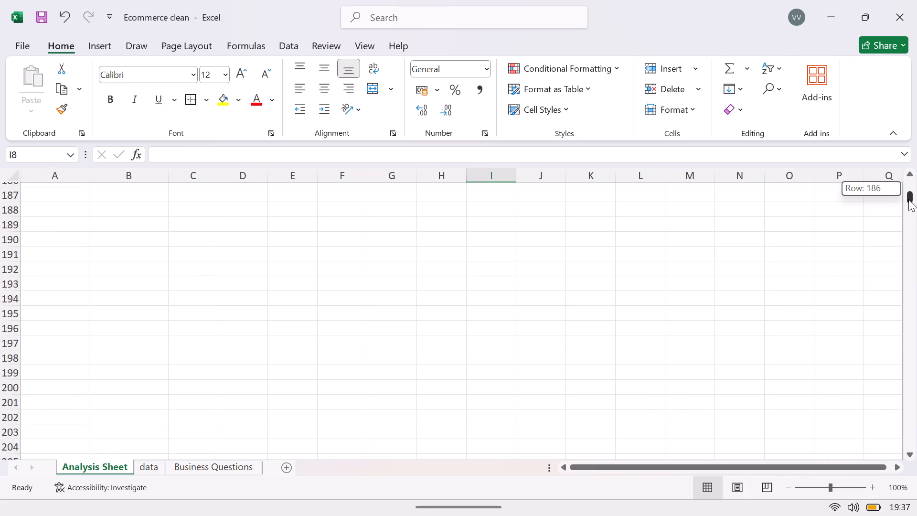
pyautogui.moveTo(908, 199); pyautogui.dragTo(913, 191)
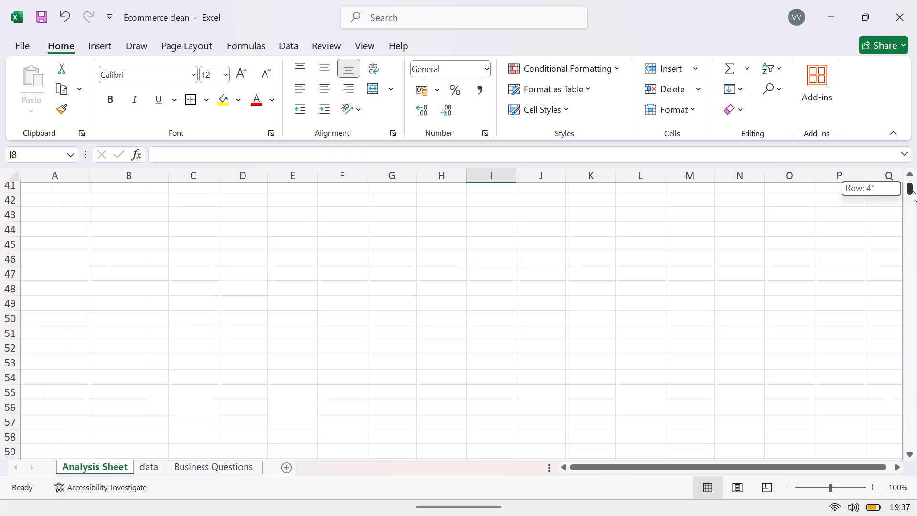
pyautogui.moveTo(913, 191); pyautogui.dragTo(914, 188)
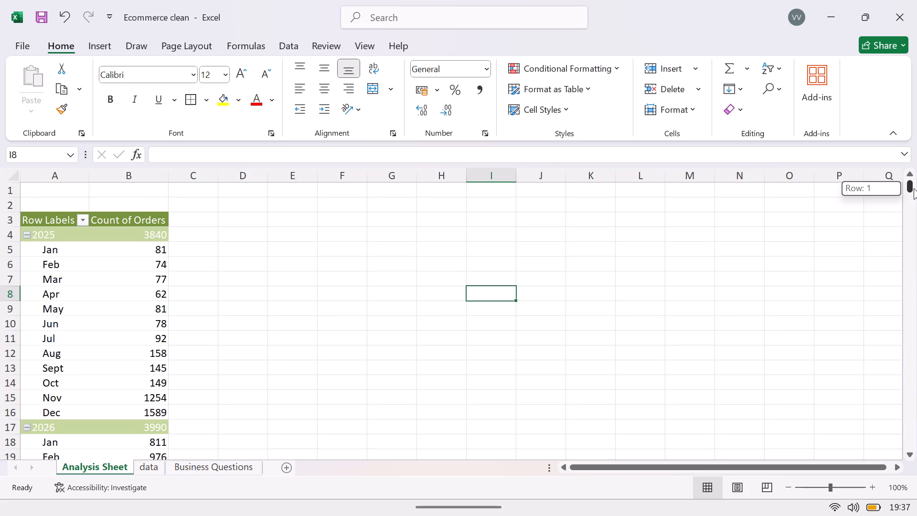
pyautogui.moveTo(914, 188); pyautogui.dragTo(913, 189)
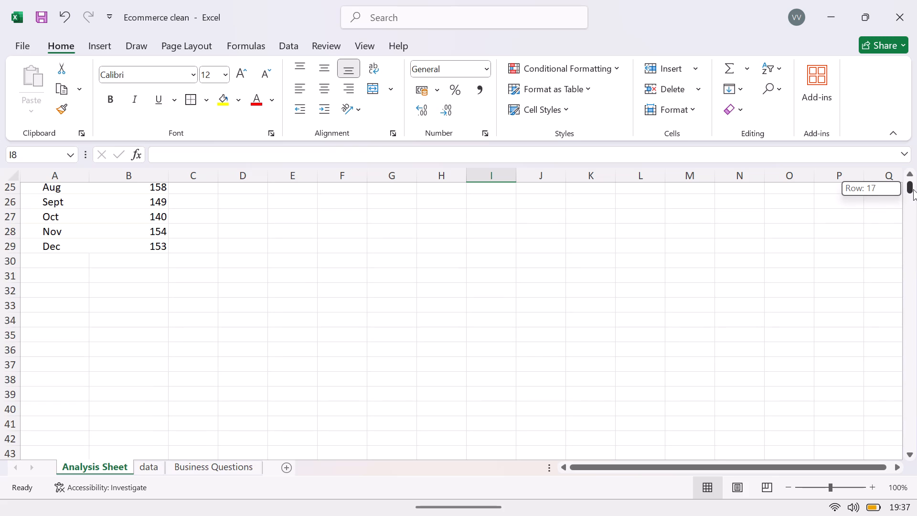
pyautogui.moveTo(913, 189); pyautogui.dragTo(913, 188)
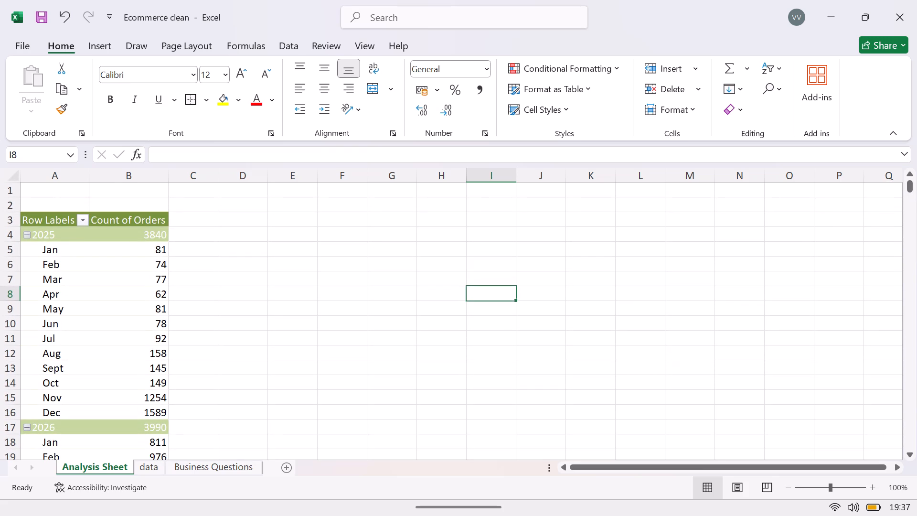
# Insert a Line with Markers PivotChart from the PivotTable of order counts by year and month.
pyautogui.click(115, 312)
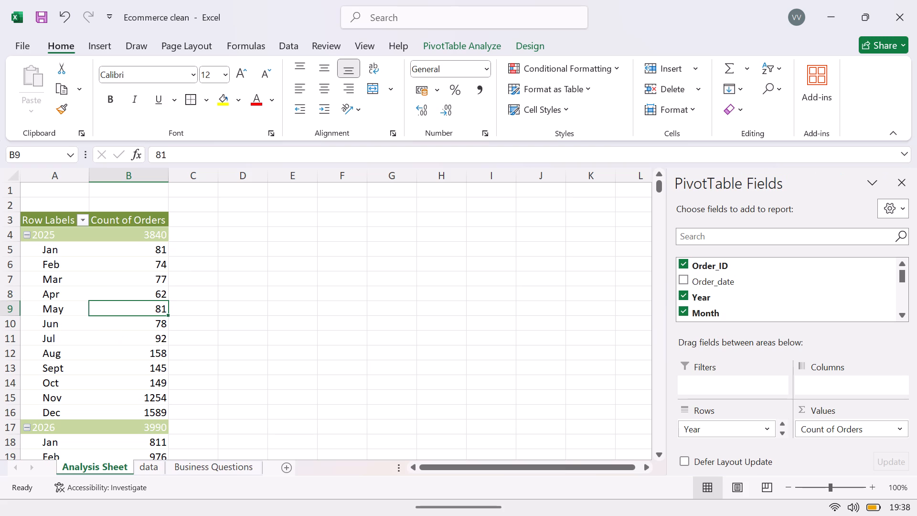
pyautogui.click(463, 38)
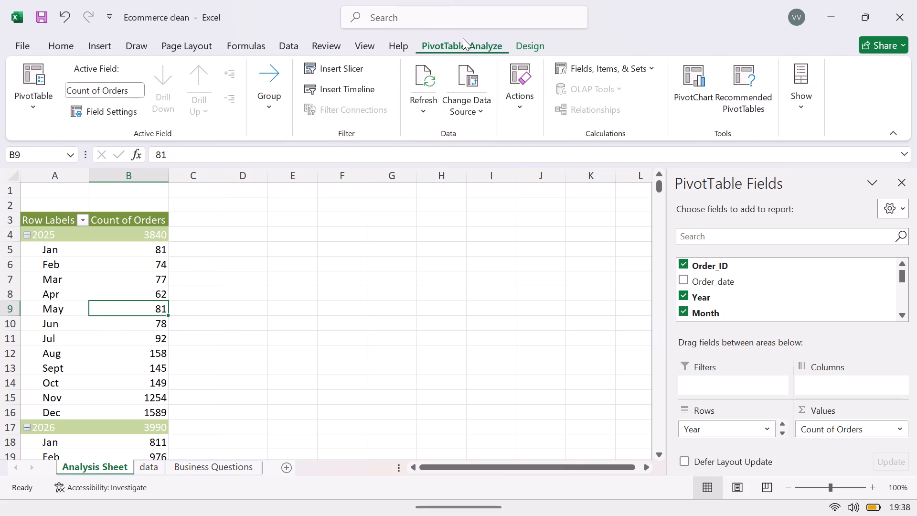
pyautogui.click(515, 47)
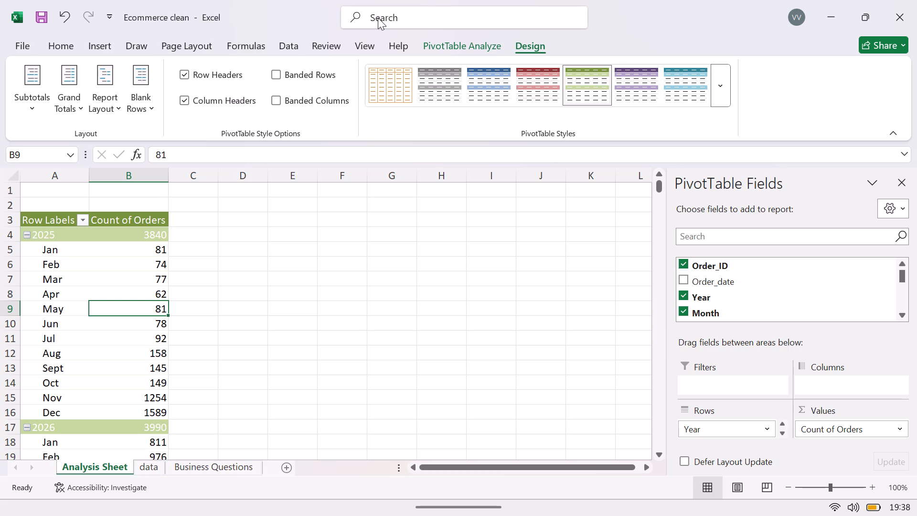
pyautogui.click(294, 50)
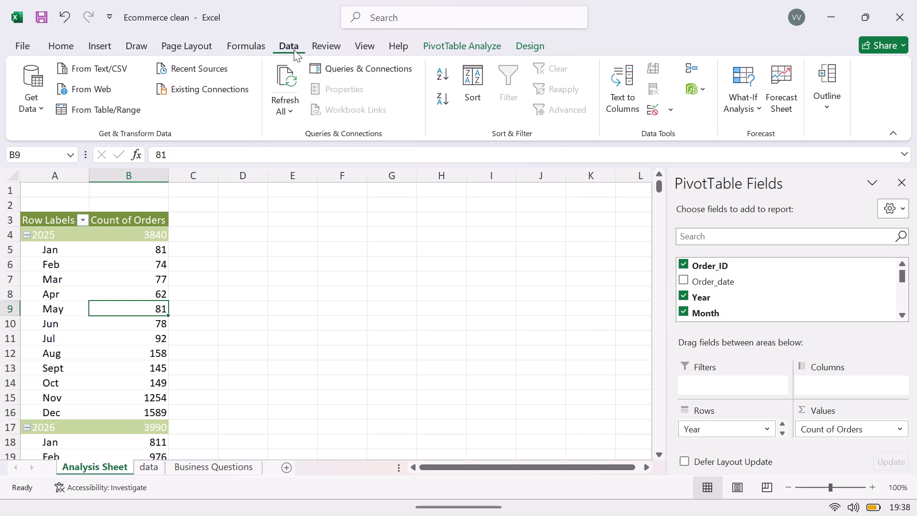
pyautogui.click(336, 51)
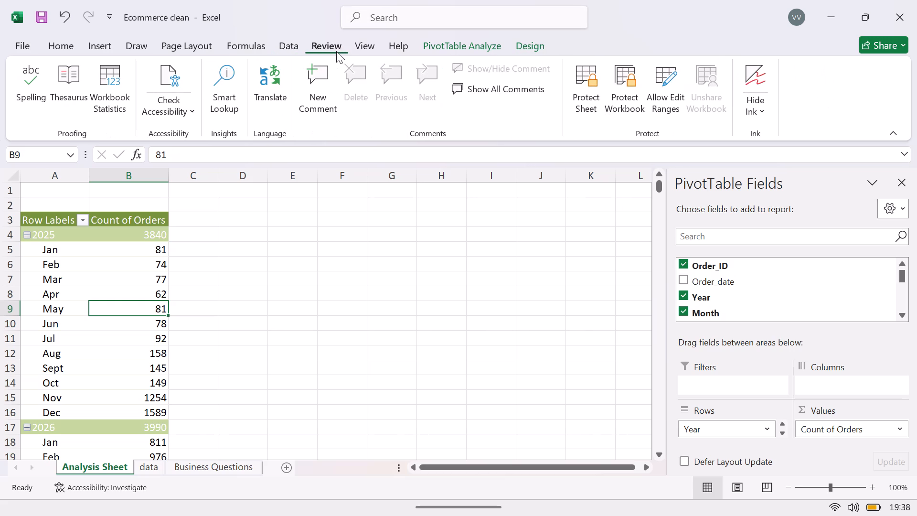
pyautogui.click(304, 47)
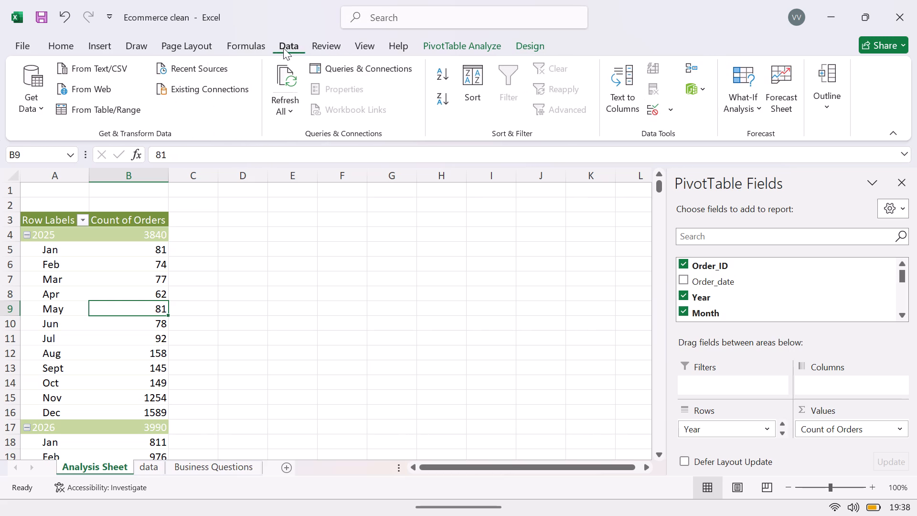
pyautogui.click(256, 47)
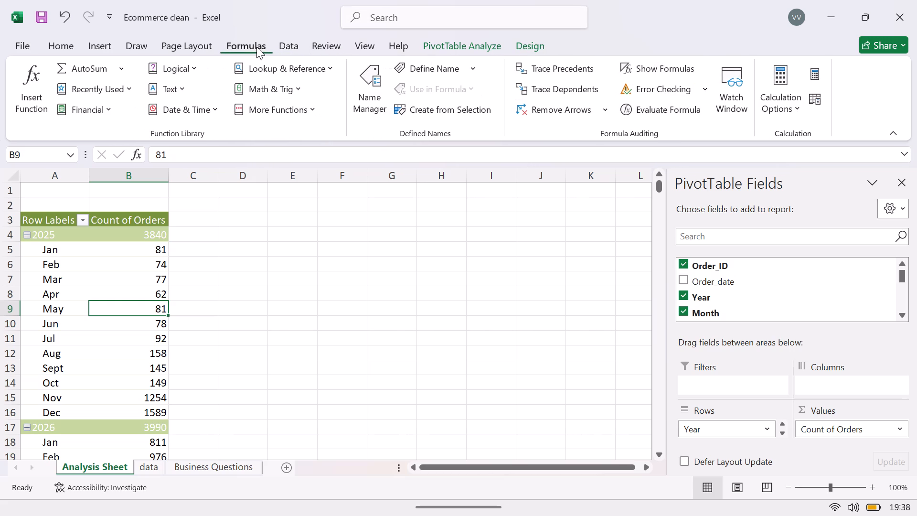
pyautogui.click(210, 46)
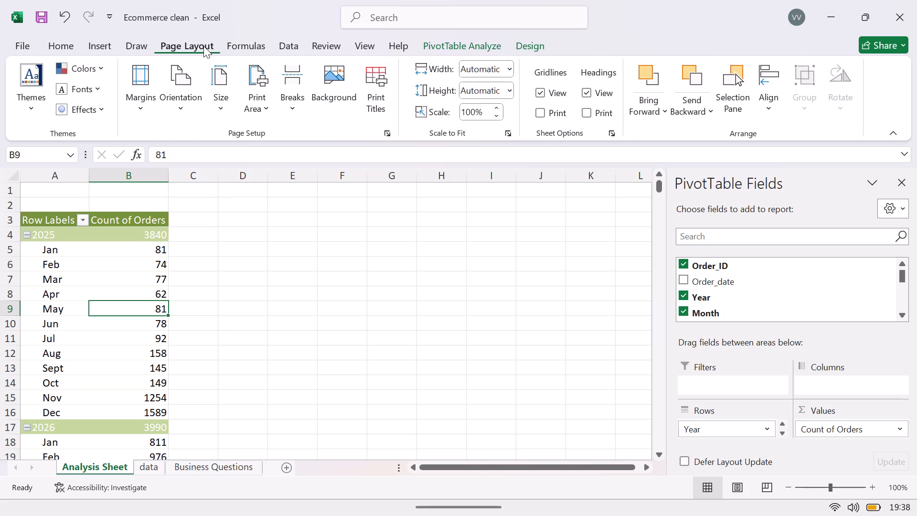
pyautogui.click(132, 44)
pyautogui.click(98, 46)
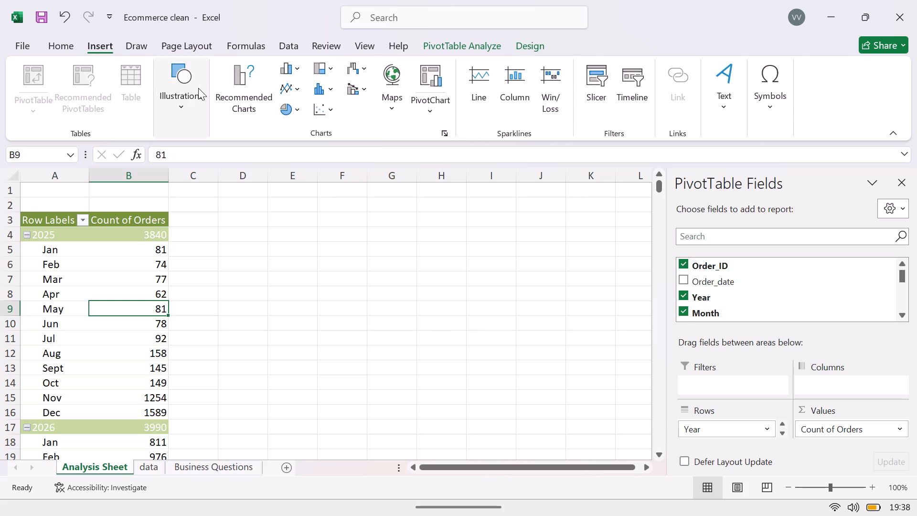
pyautogui.click(245, 96)
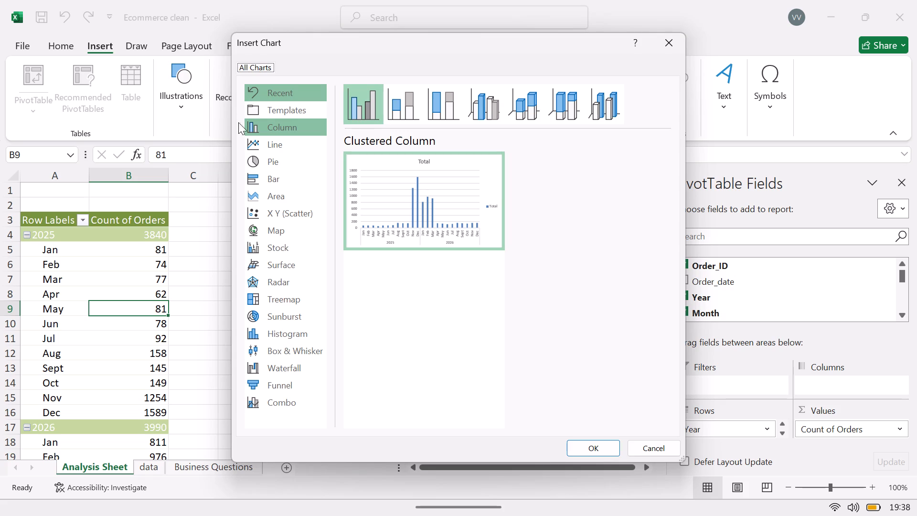
pyautogui.click(257, 144)
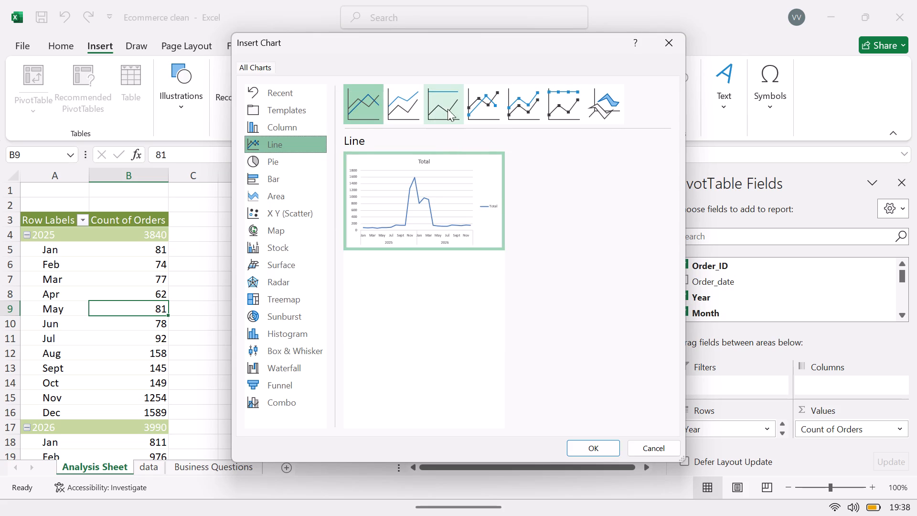
pyautogui.click(481, 107)
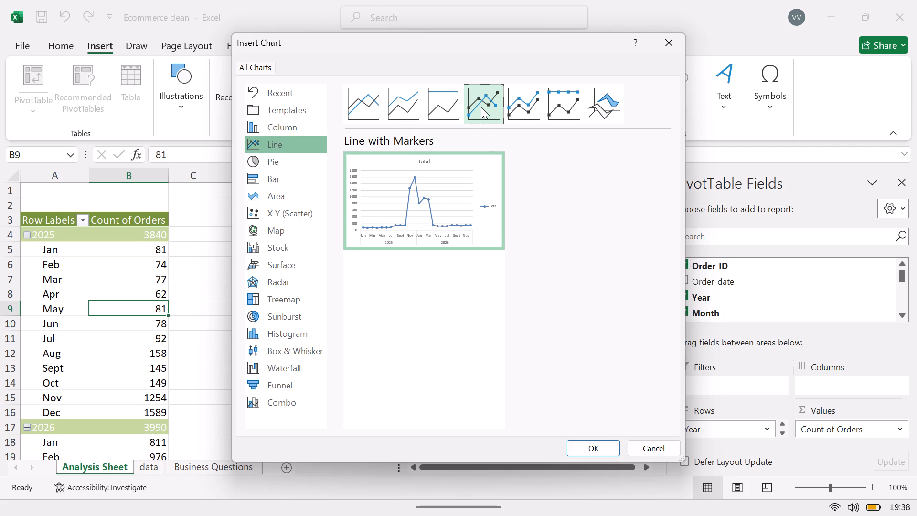
pyautogui.click(589, 451)
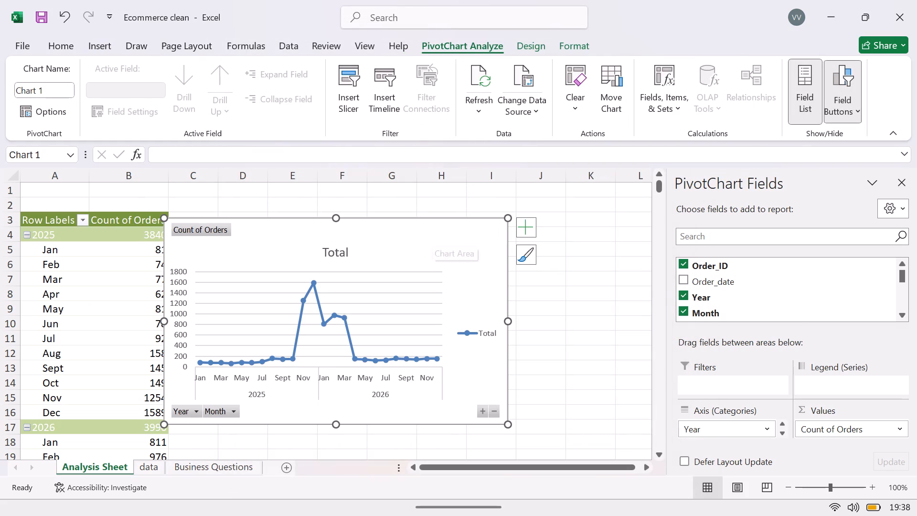
# Move the PivotChart clear of the PivotTable, starting around column D, and hide its field buttons.
pyautogui.moveTo(432, 232); pyautogui.dragTo(484, 210)
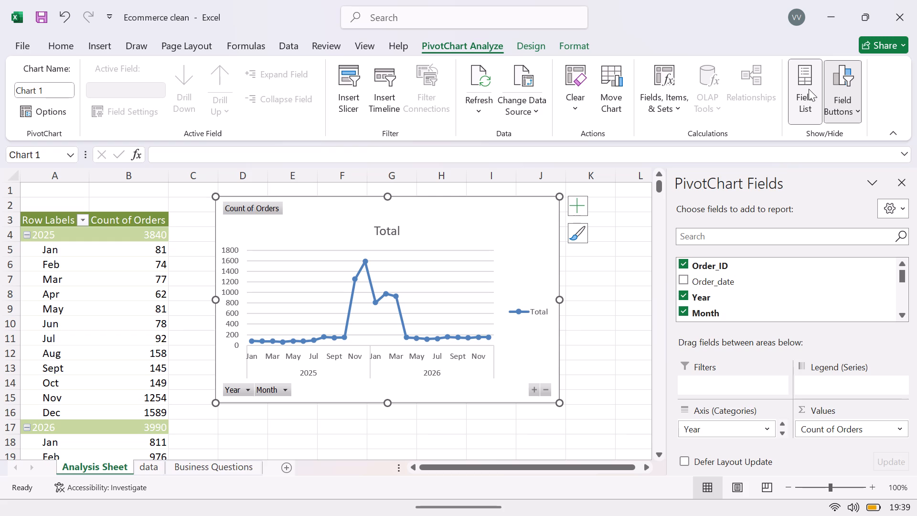
pyautogui.click(835, 88)
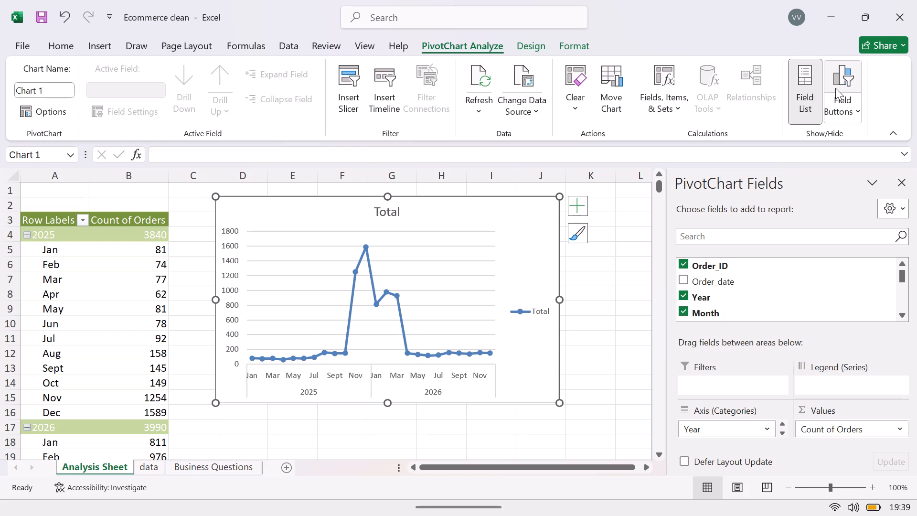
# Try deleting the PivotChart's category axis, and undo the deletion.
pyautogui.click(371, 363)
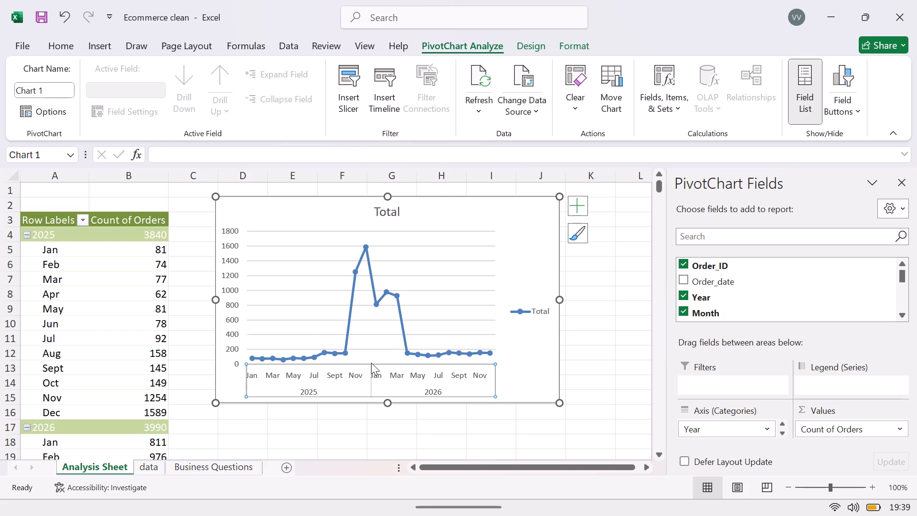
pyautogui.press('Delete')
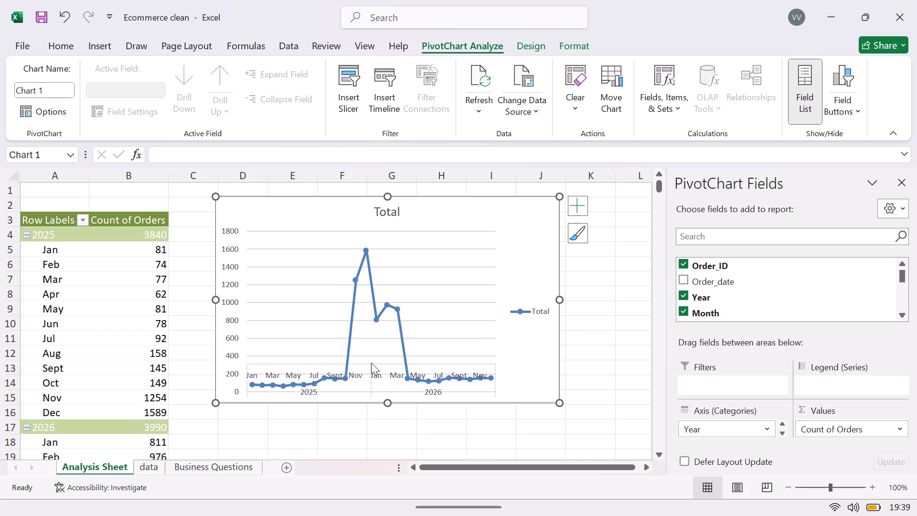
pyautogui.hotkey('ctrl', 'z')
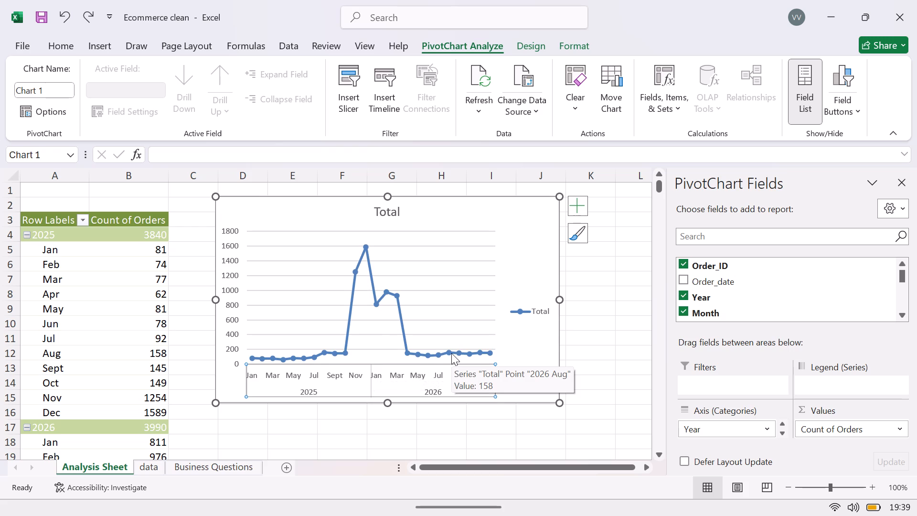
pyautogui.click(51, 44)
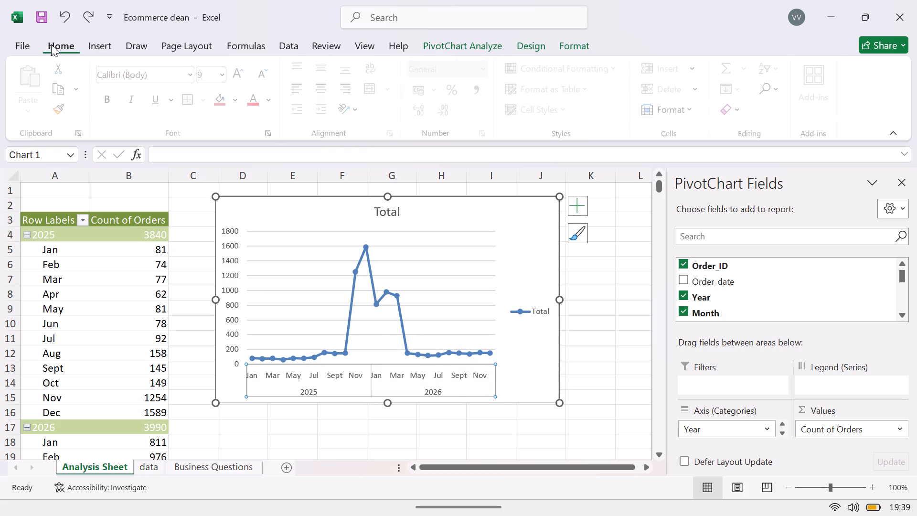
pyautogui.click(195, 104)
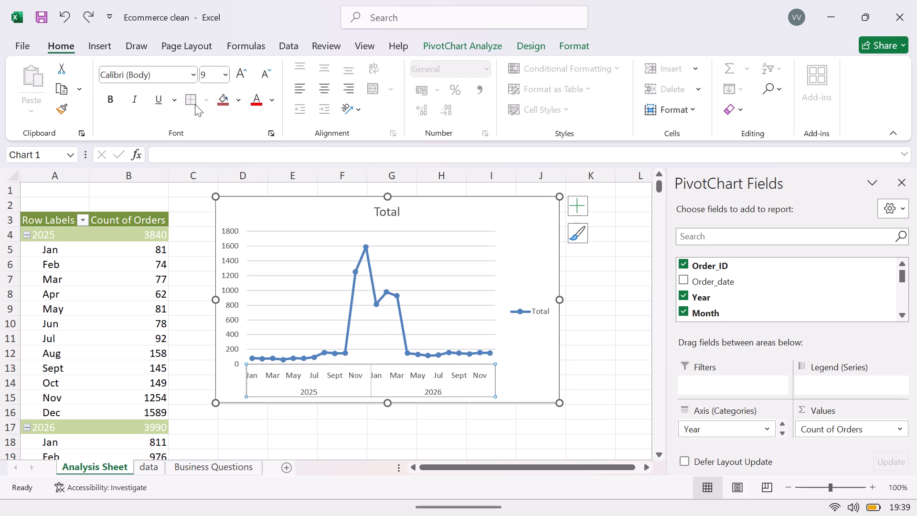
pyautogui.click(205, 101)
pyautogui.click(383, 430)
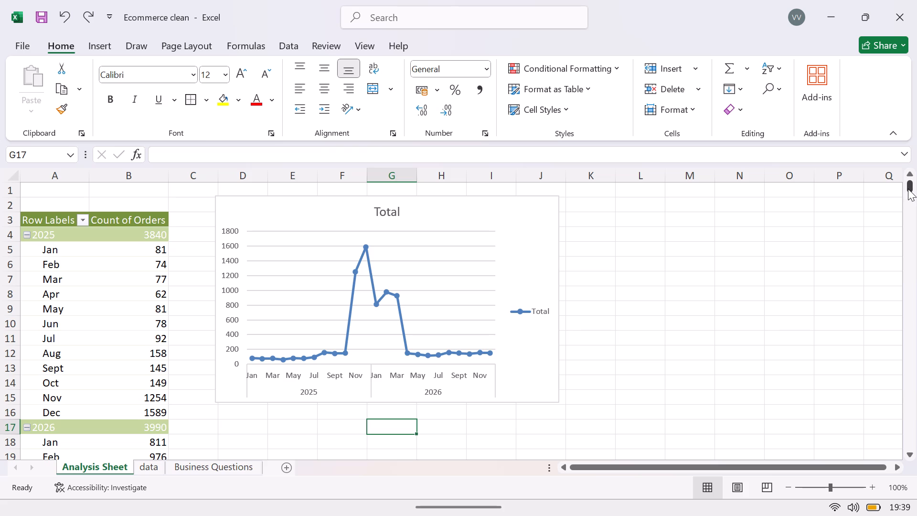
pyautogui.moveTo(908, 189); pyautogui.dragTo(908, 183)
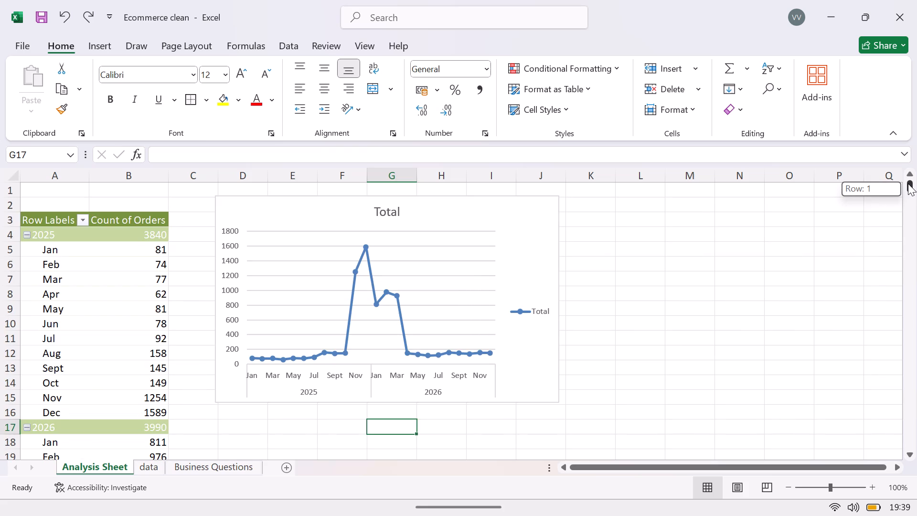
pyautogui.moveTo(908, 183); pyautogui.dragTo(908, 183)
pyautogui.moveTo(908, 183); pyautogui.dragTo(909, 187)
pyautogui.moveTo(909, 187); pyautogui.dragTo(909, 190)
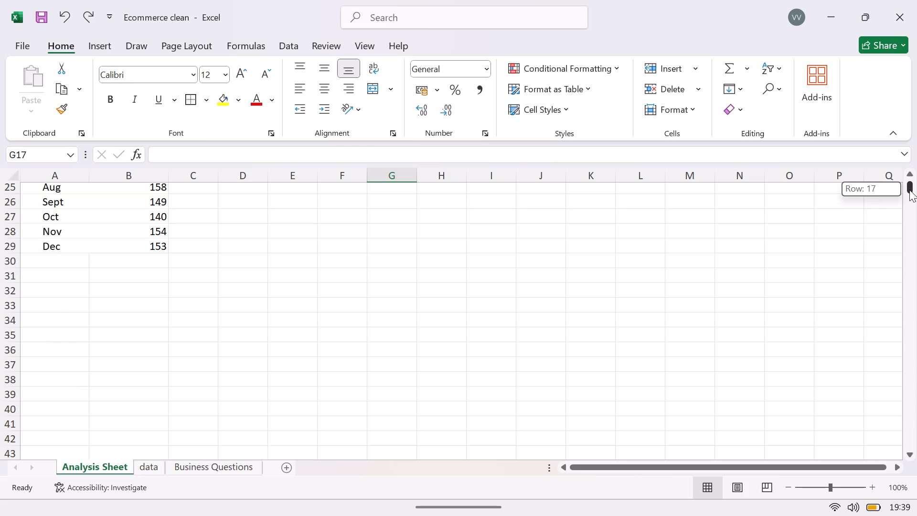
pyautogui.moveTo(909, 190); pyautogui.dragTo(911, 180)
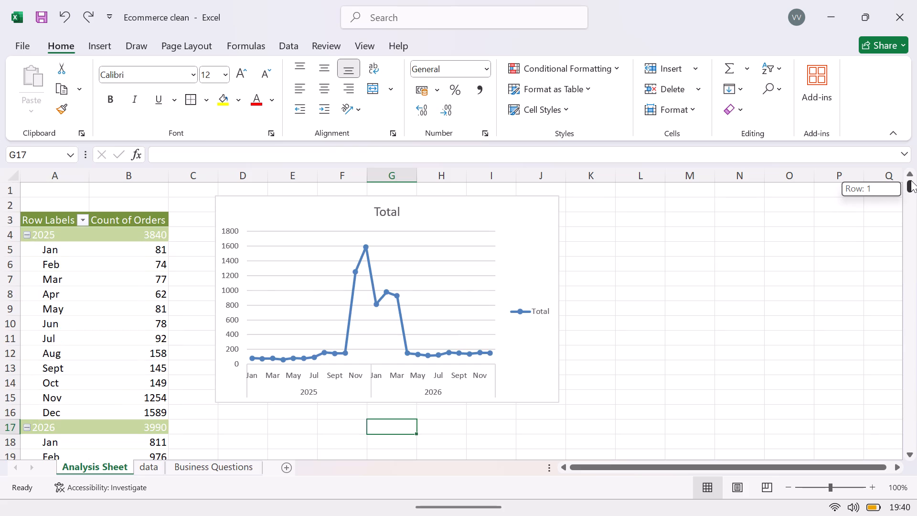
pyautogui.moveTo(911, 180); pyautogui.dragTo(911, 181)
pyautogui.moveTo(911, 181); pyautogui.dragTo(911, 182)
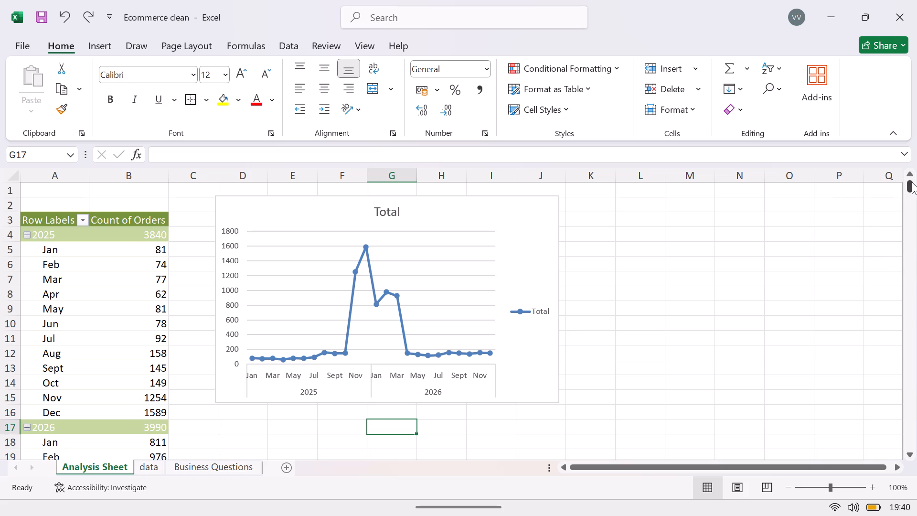
# Delete the legend and the horizontal gridlines from the monthly orders PivotChart.
pyautogui.click(527, 310)
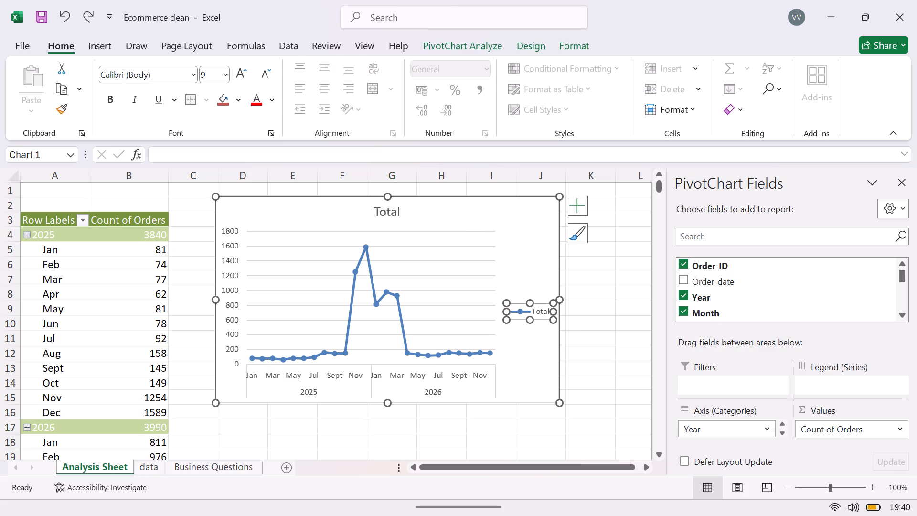
pyautogui.press('Delete')
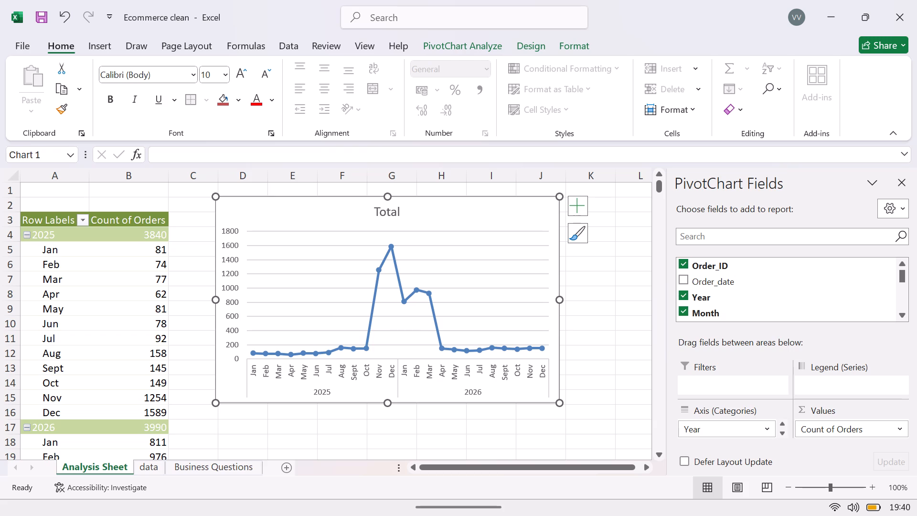
pyautogui.click(442, 244)
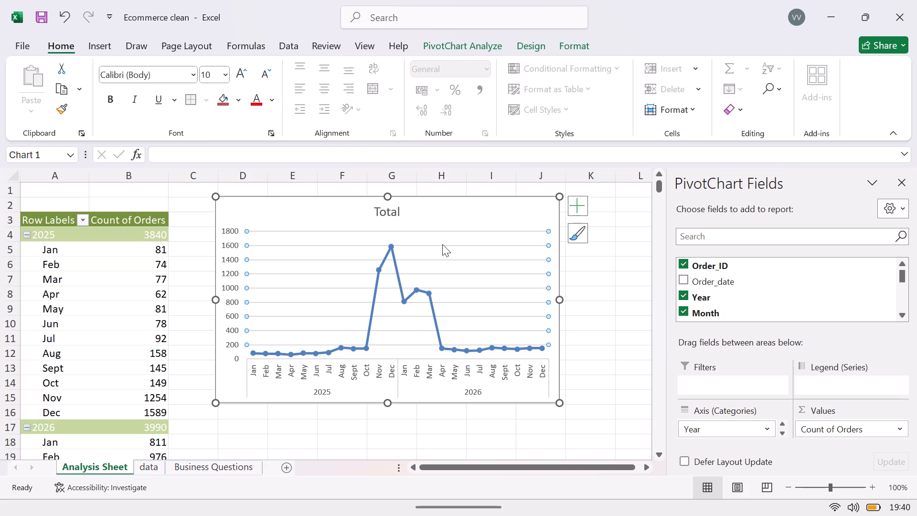
pyautogui.press('Delete')
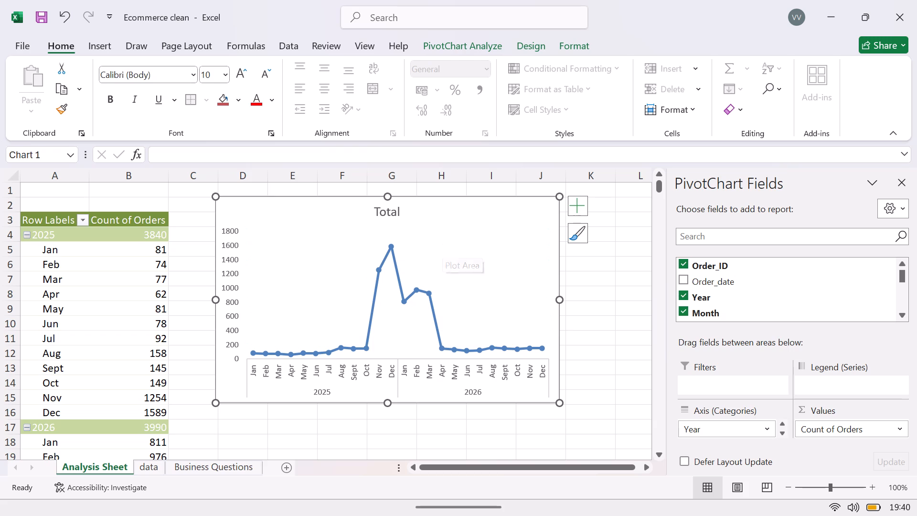
# Change the chart title to "Order Count by Month" and place it in the chart's upper-left corner.
pyautogui.click(387, 215)
pyautogui.tripleClick(392, 212)
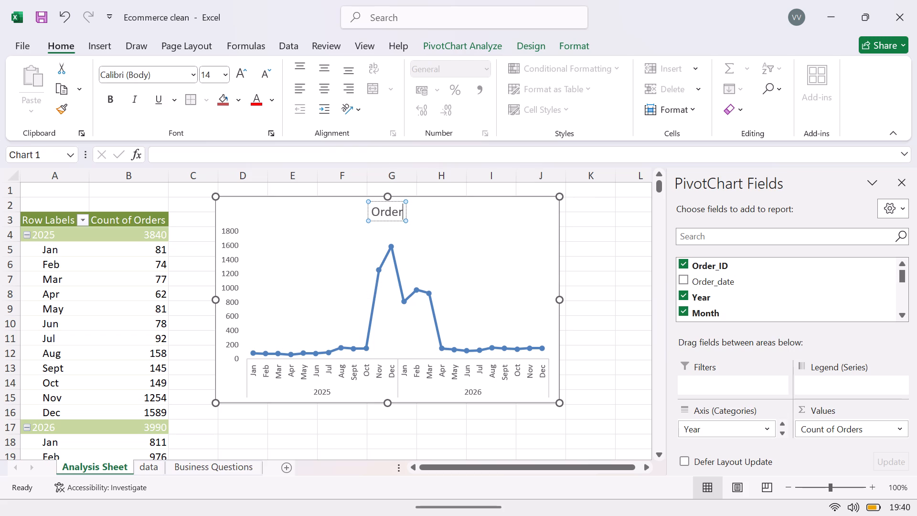
pyautogui.write('ount')
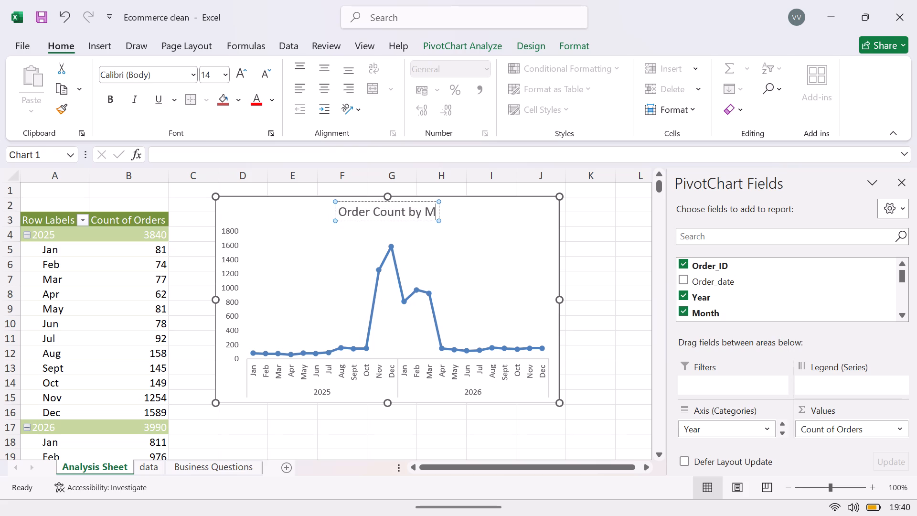
pyautogui.write('onth')
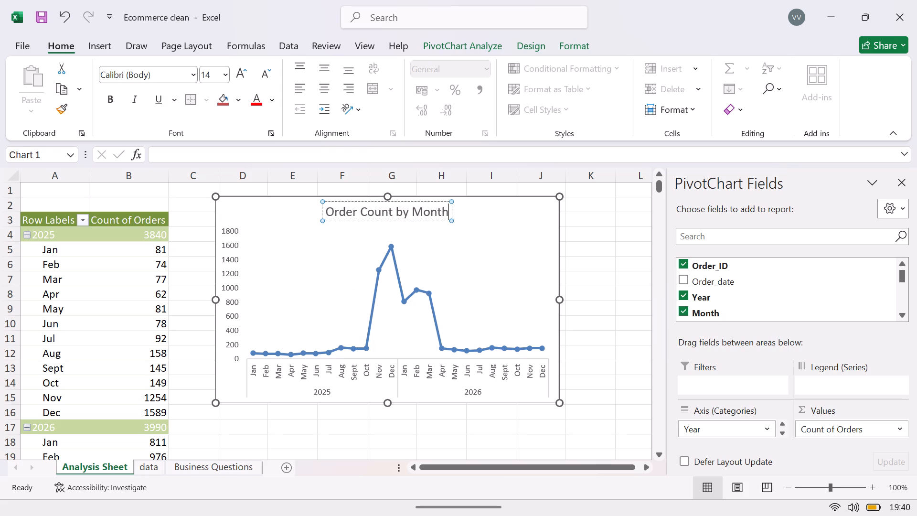
pyautogui.moveTo(371, 202); pyautogui.dragTo(322, 205)
pyautogui.moveTo(322, 205); pyautogui.dragTo(267, 200)
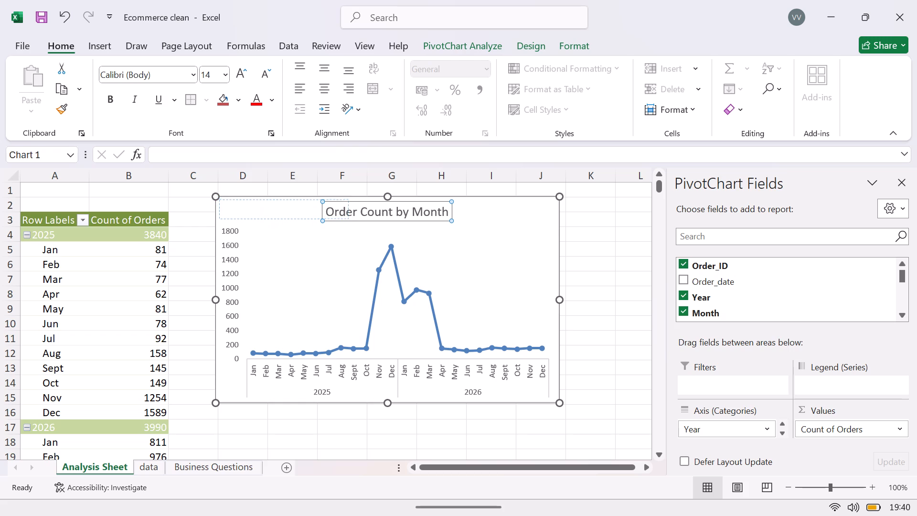
pyautogui.moveTo(267, 200); pyautogui.dragTo(267, 200)
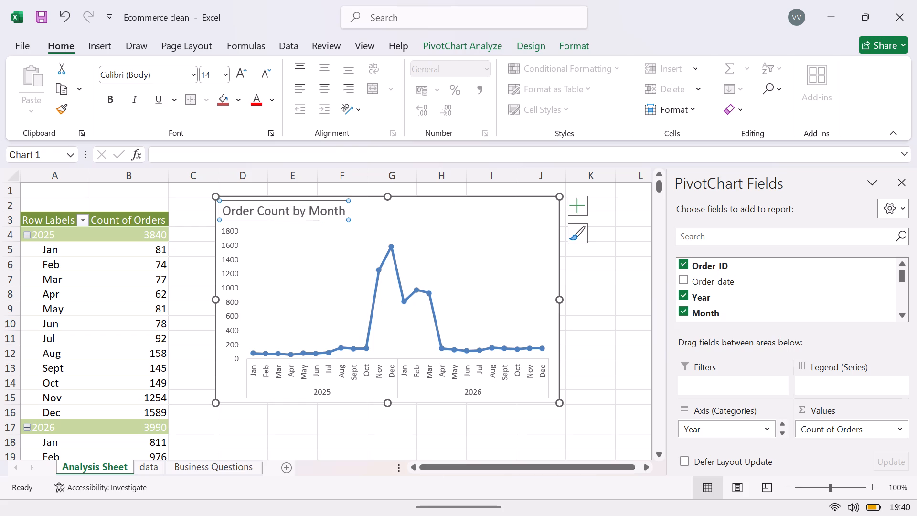
pyautogui.click(577, 356)
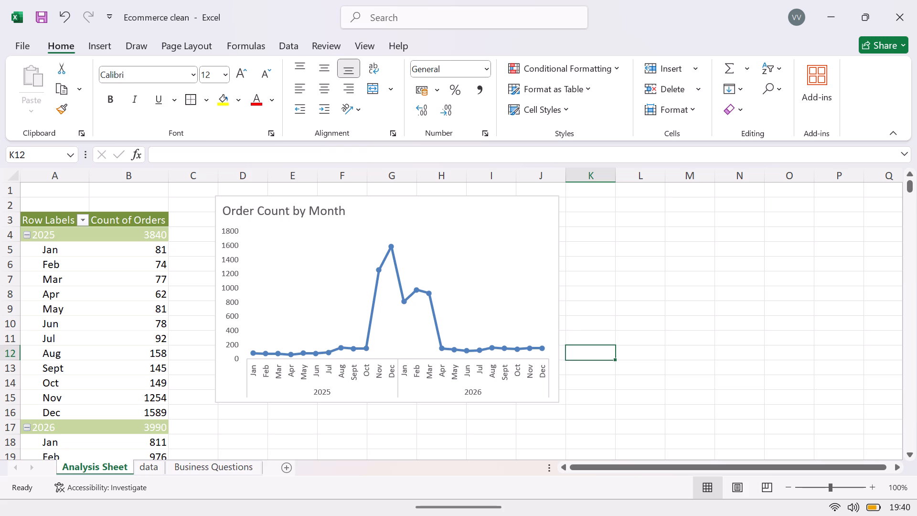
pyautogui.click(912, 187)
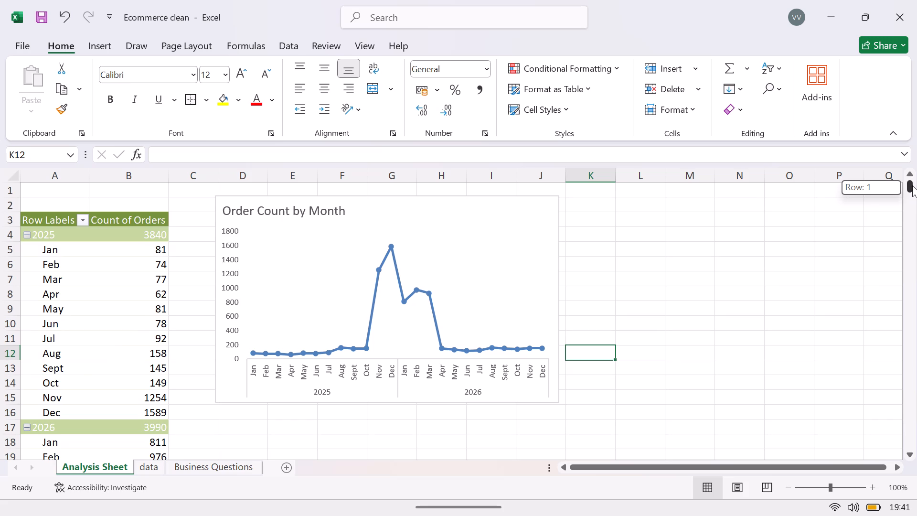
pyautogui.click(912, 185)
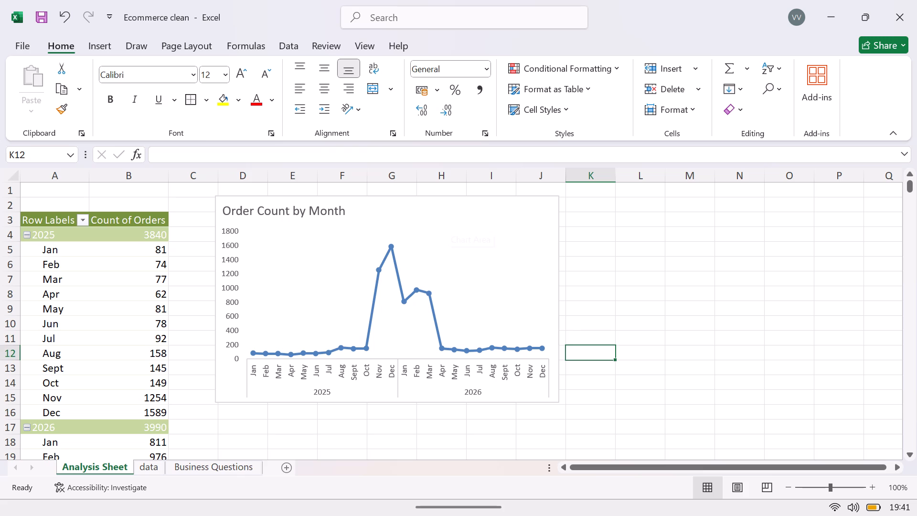
# Add a new worksheet after Analysis Sheet and name it Charts.
pyautogui.click(286, 462)
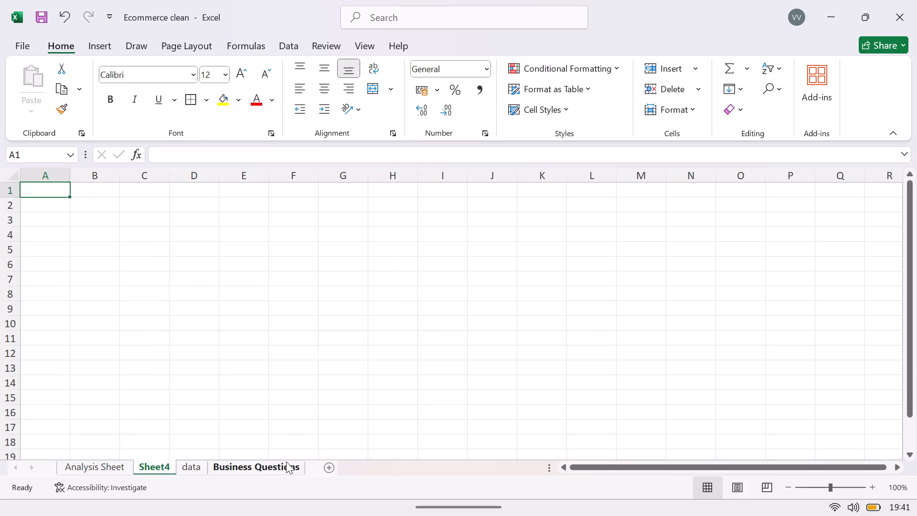
pyautogui.rightClick(157, 466)
pyautogui.click(198, 297)
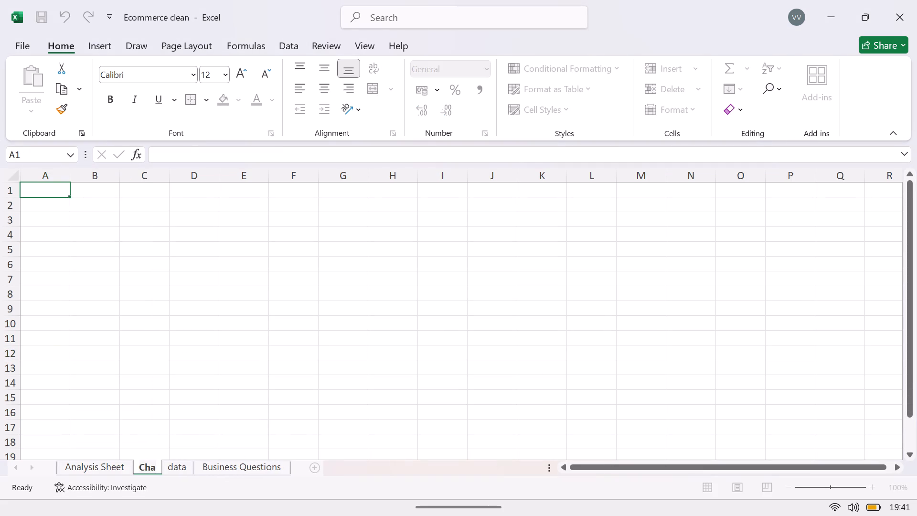
pyautogui.press('Return')
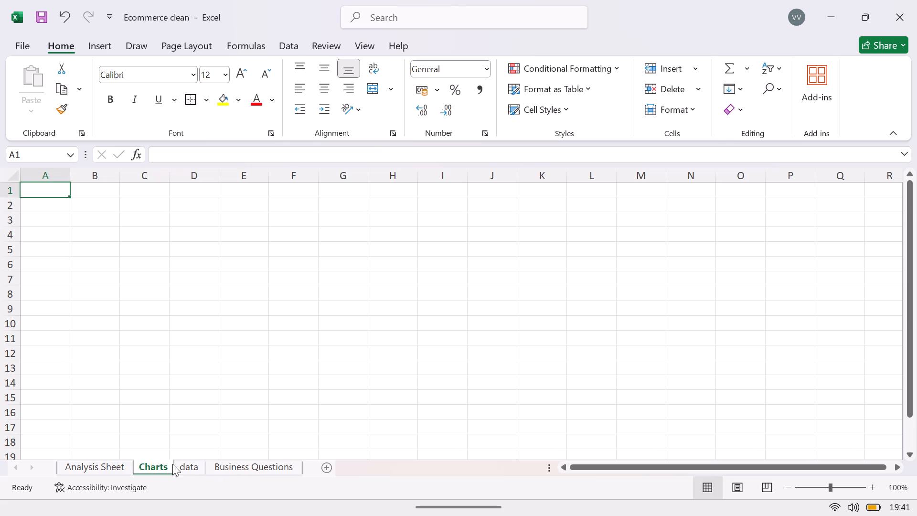
# Select the Order Count by Month chart on the Analysis Sheet.
pyautogui.click(114, 464)
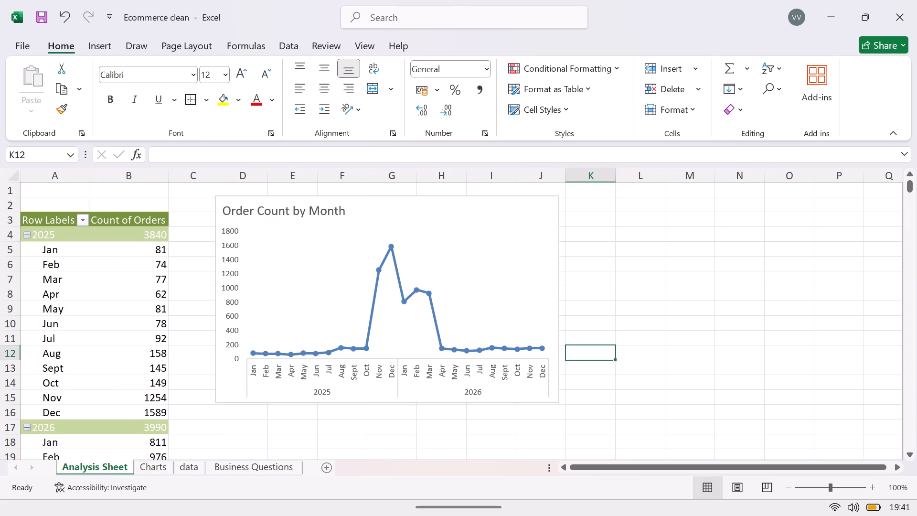
pyautogui.click(395, 228)
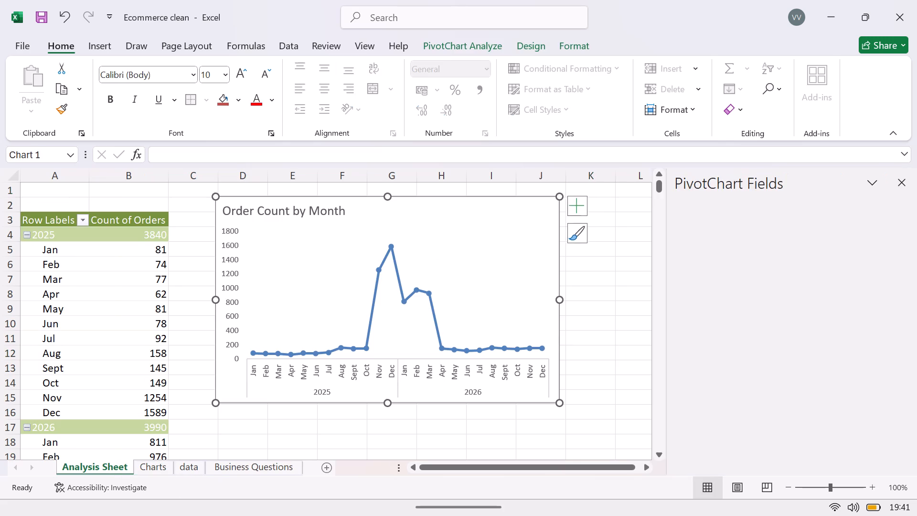
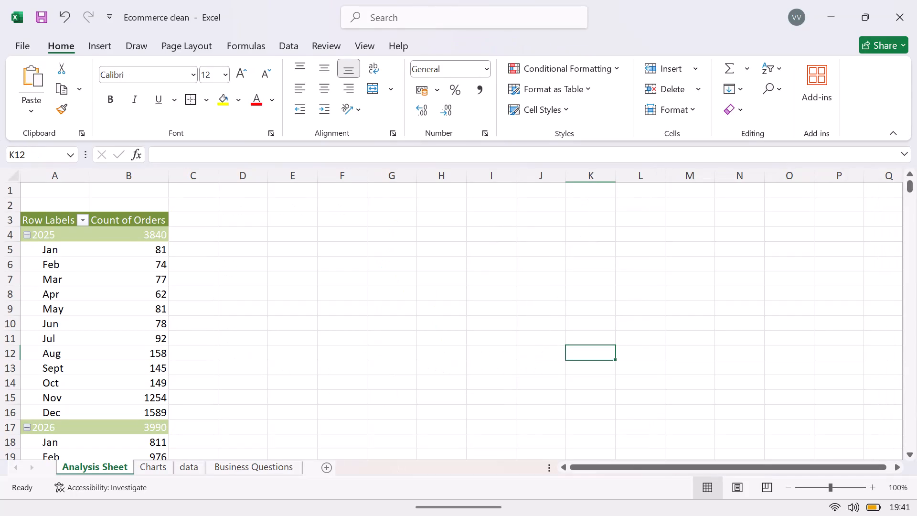
# Paste the Order Count by Month chart onto the Charts sheet and close its field list.
pyautogui.click(156, 473)
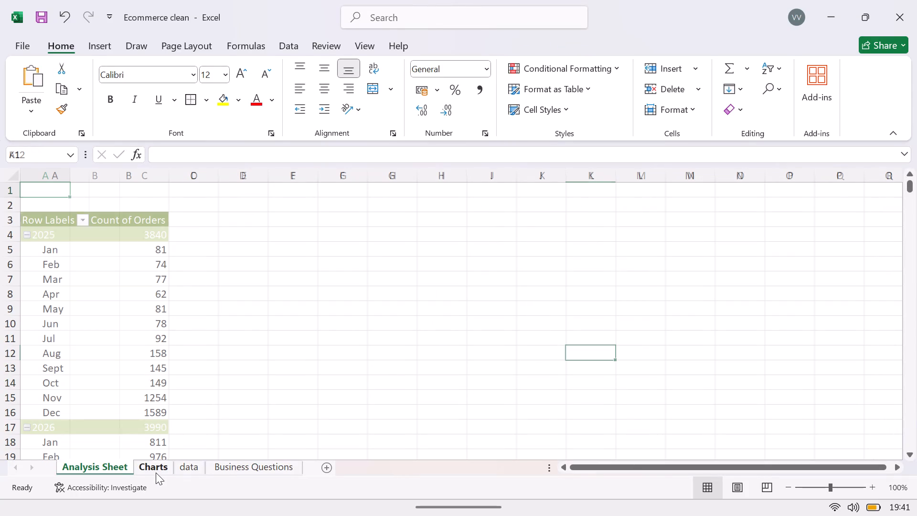
pyautogui.hotkey('ctrl', 'v')
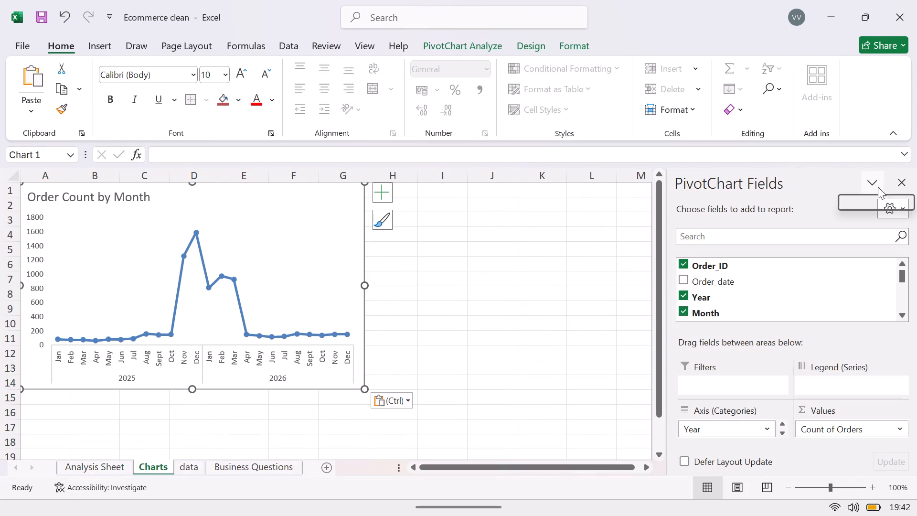
pyautogui.click(897, 183)
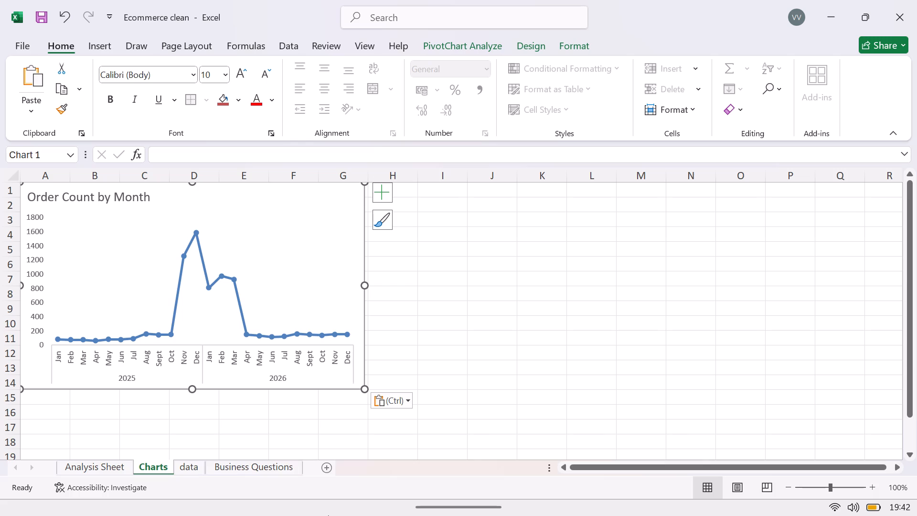
# Review the questions on the Business Questions sheet and return to the Analysis Sheet.
pyautogui.click(259, 473)
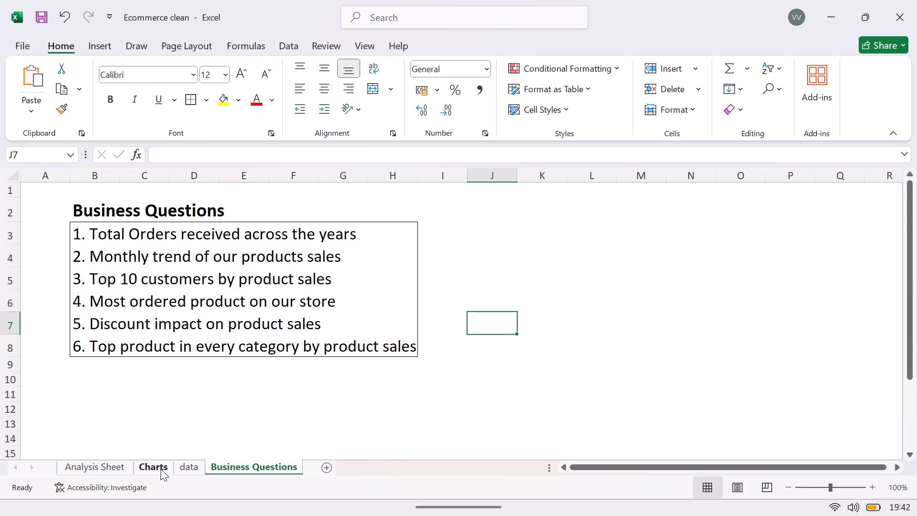
pyautogui.click(178, 469)
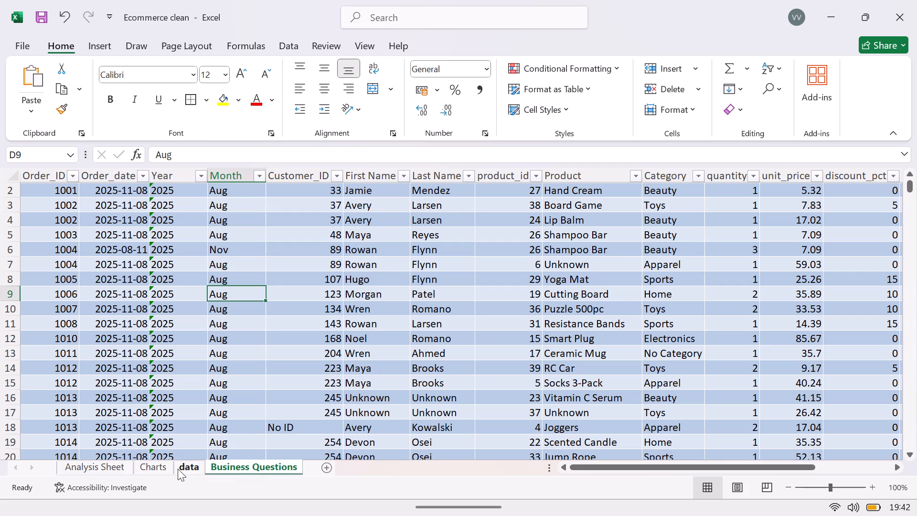
pyautogui.click(107, 468)
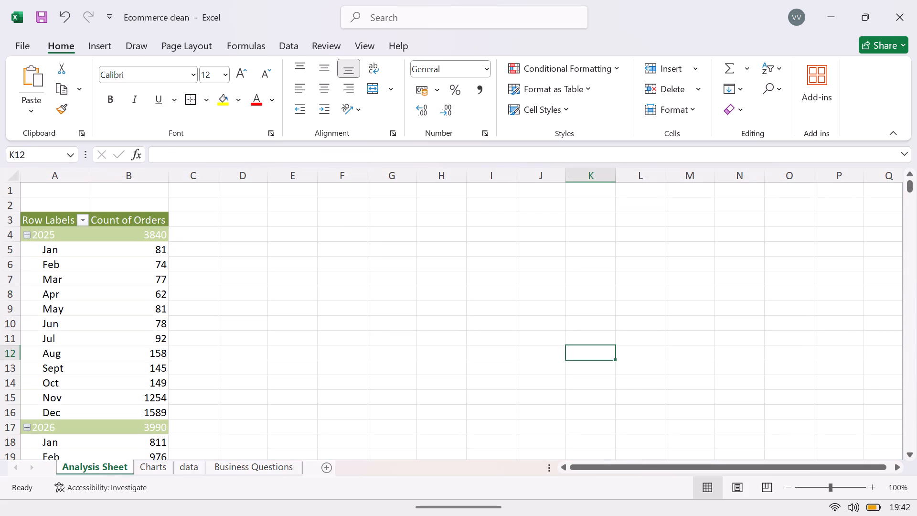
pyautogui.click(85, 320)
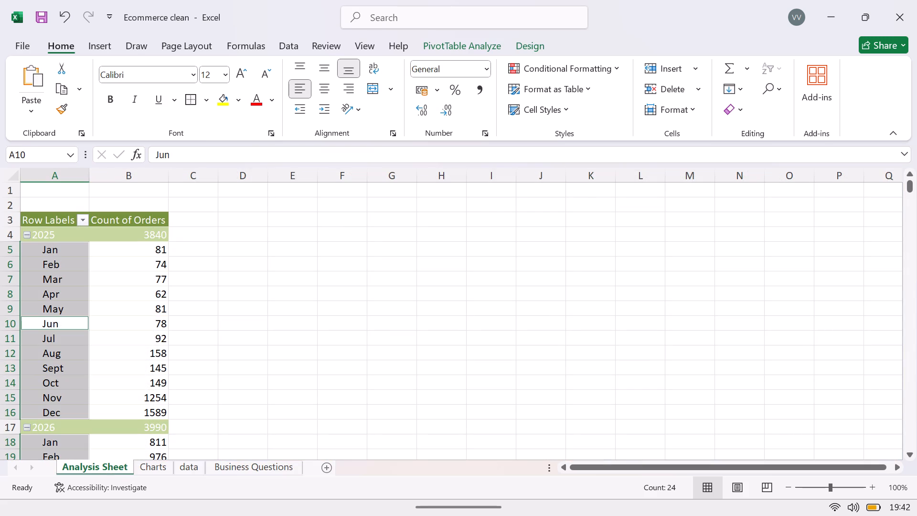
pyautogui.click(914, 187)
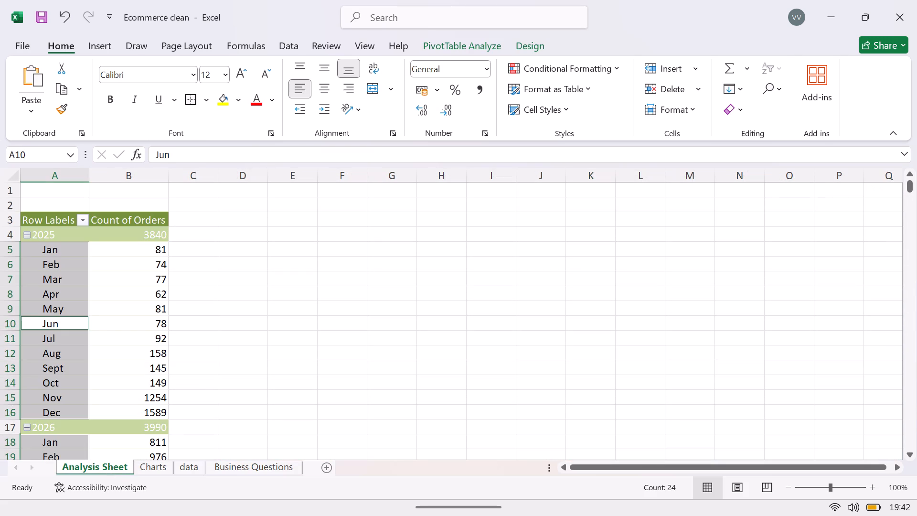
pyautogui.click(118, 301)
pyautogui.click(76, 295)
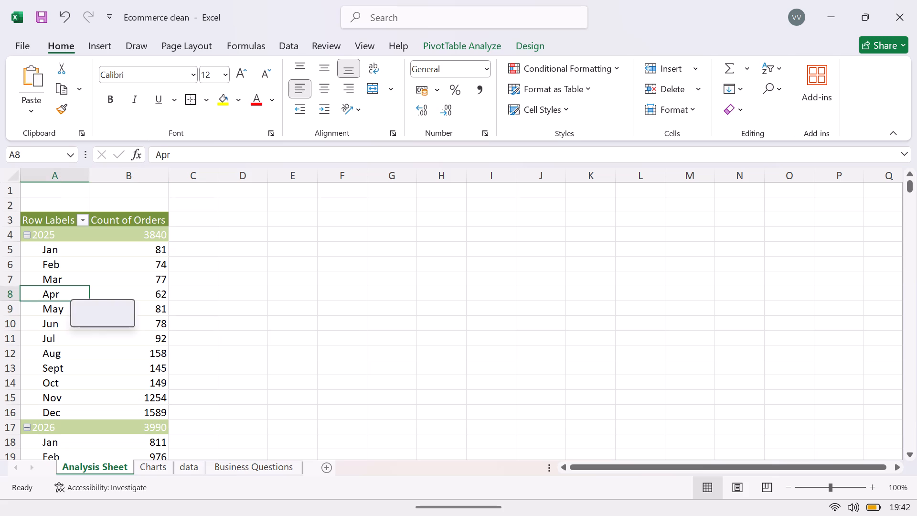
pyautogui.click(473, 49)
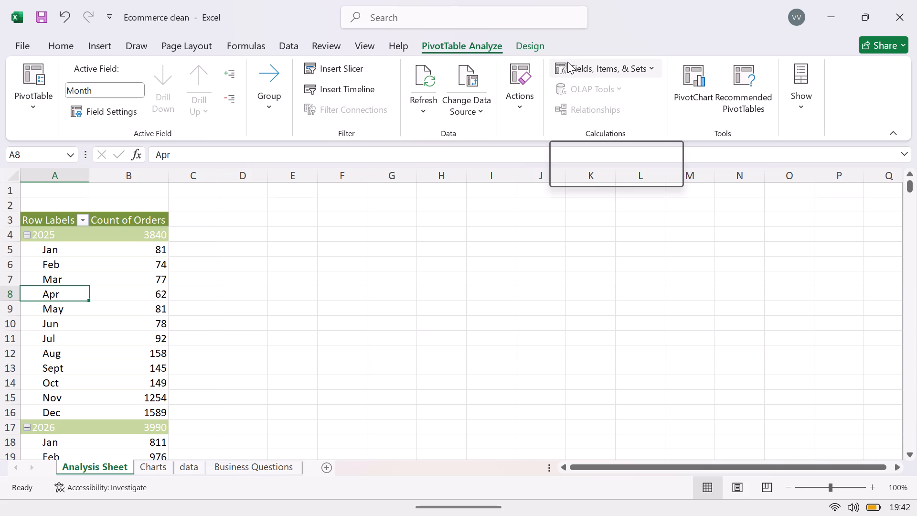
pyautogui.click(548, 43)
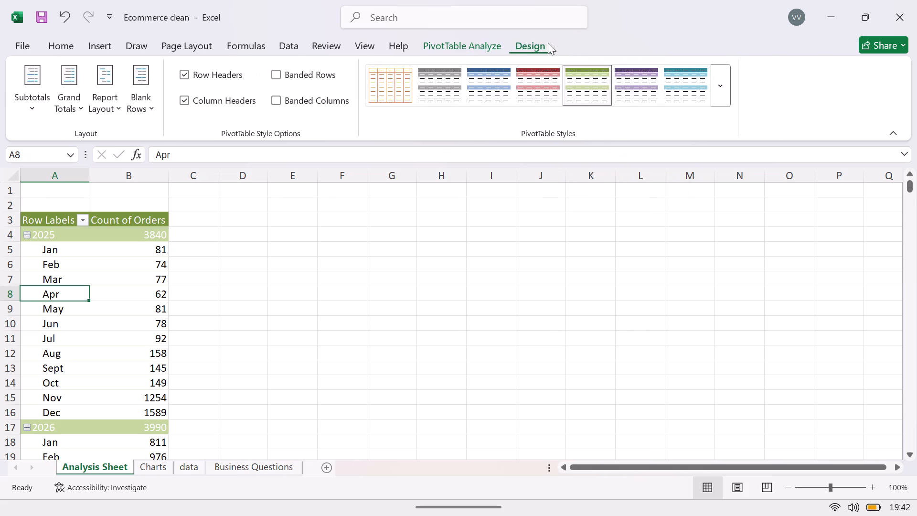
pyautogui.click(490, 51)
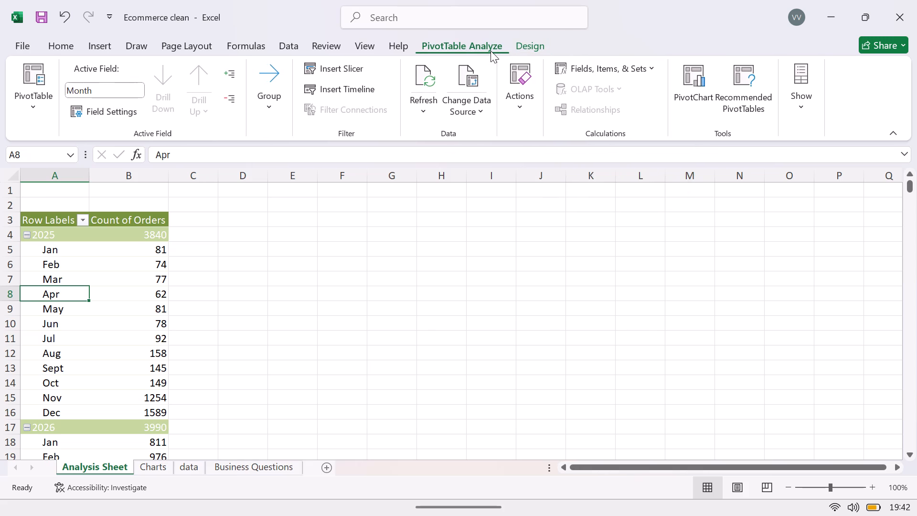
# Collapse the 2026 and 2025 year groups in the Count of Orders PivotTable.
pyautogui.click(105, 236)
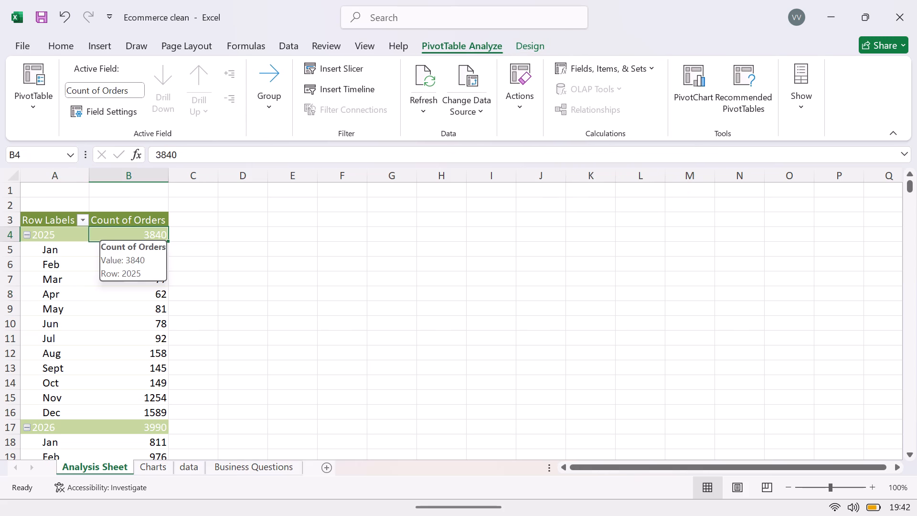
pyautogui.click(32, 238)
pyautogui.click(31, 236)
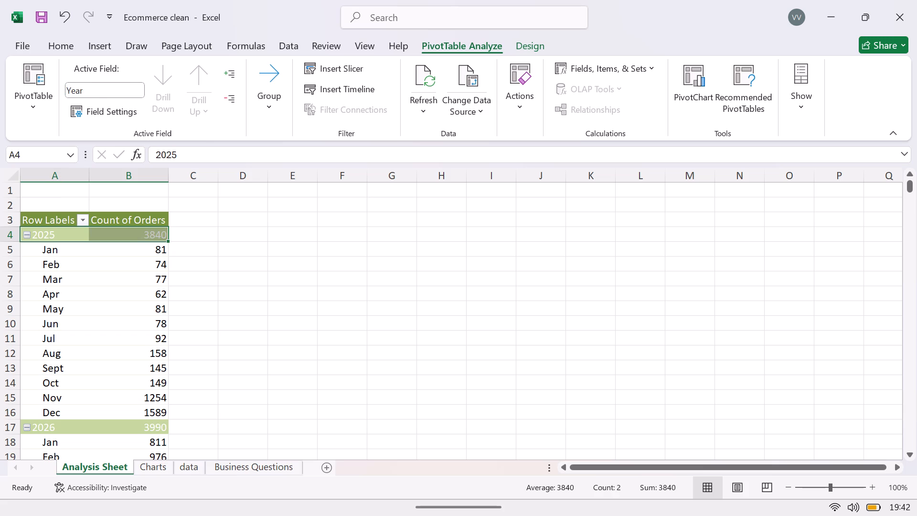
pyautogui.doubleClick(31, 236)
pyautogui.click(29, 428)
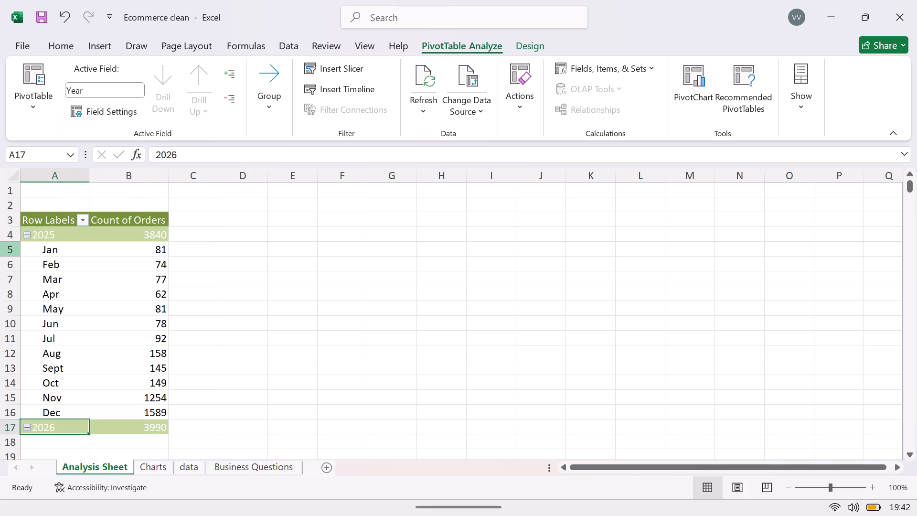
pyautogui.click(27, 236)
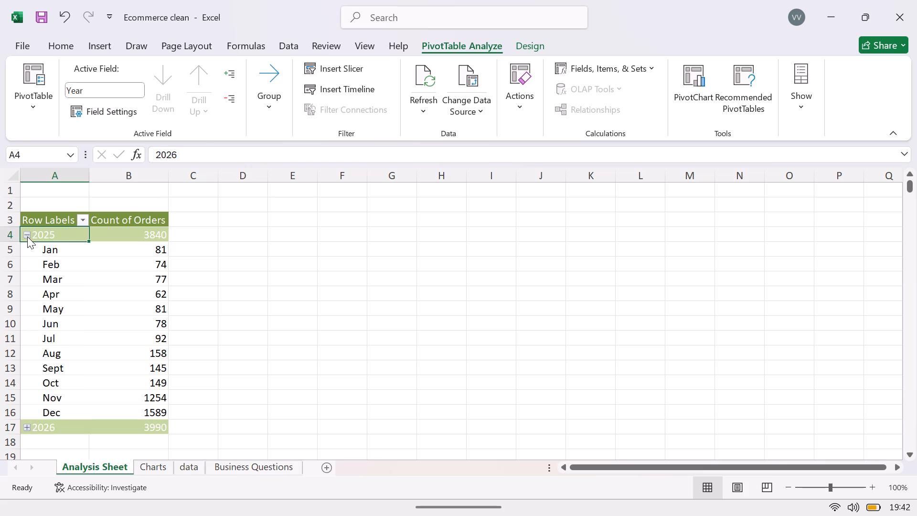
pyautogui.click(101, 233)
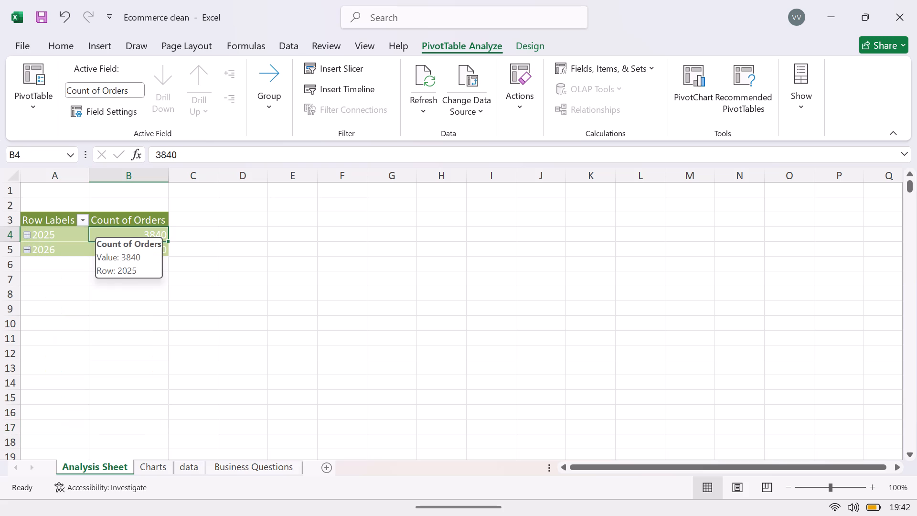
pyautogui.click(86, 251)
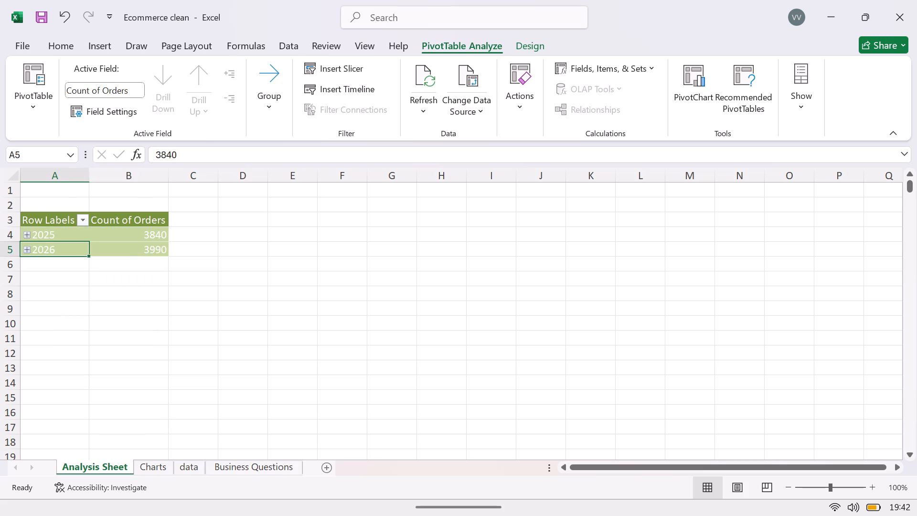
# Show the field list for the Count of Orders PivotTable.
pyautogui.click(97, 236)
pyautogui.rightClick(97, 236)
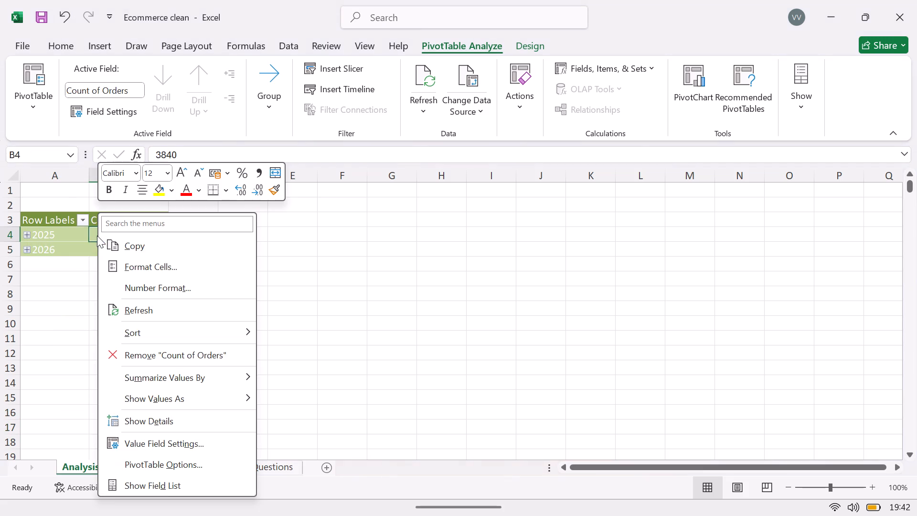
pyautogui.click(138, 478)
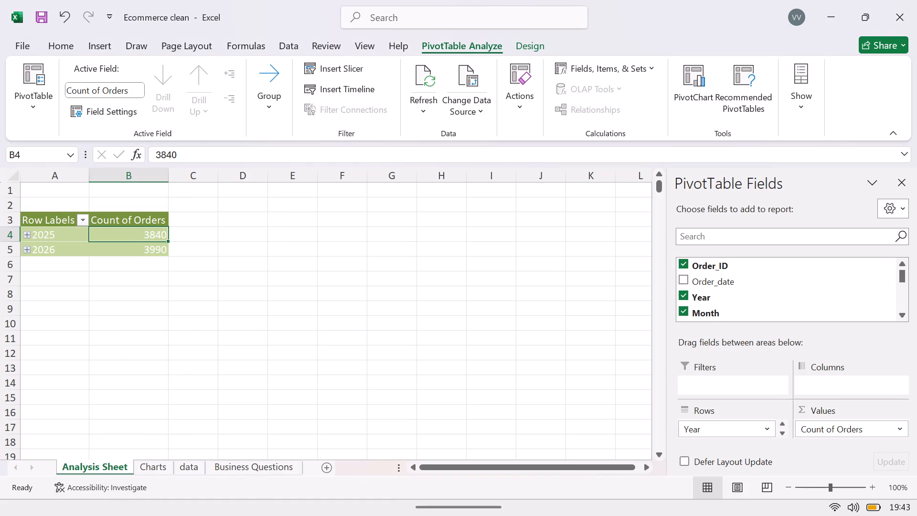
# Copy the whole collapsed PivotTable in A3:B5 and paste the duplicate at cell D3.
pyautogui.moveTo(27, 214); pyautogui.dragTo(103, 210)
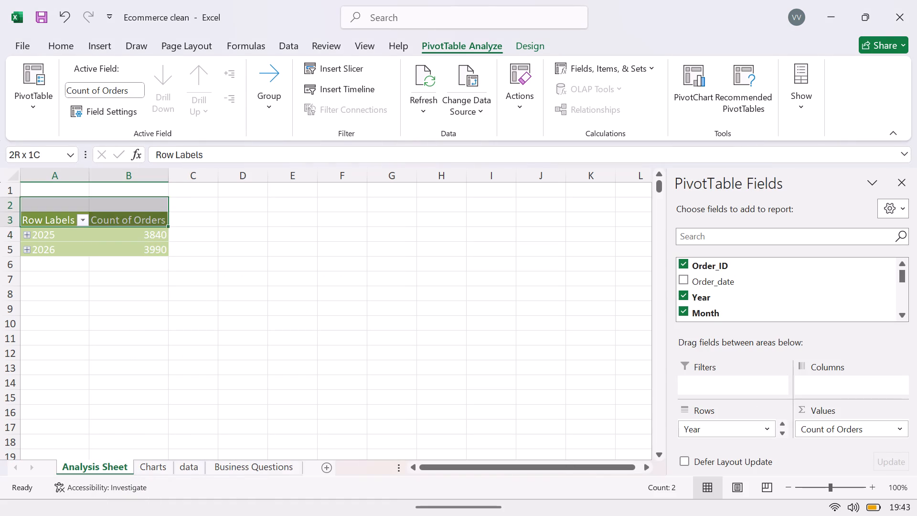
pyautogui.moveTo(103, 210); pyautogui.dragTo(151, 245)
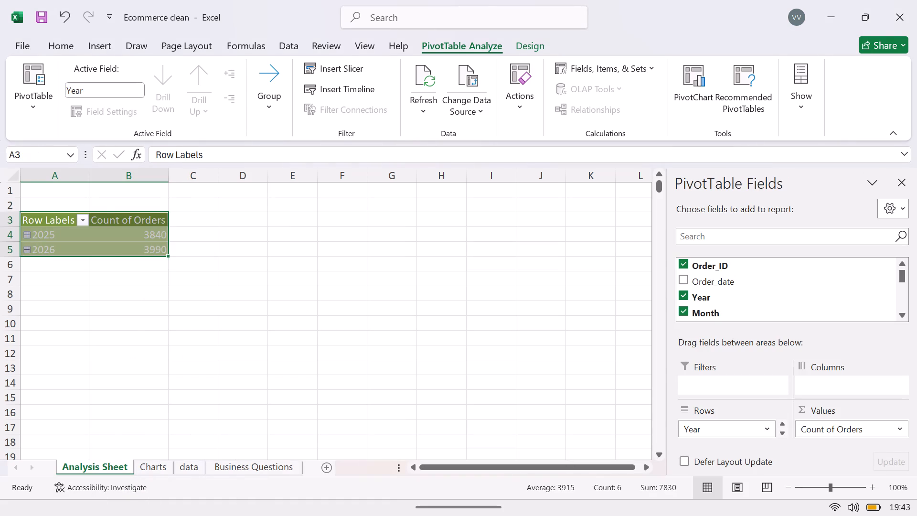
pyautogui.hotkey('ctrl', 'c')
pyautogui.click(225, 223)
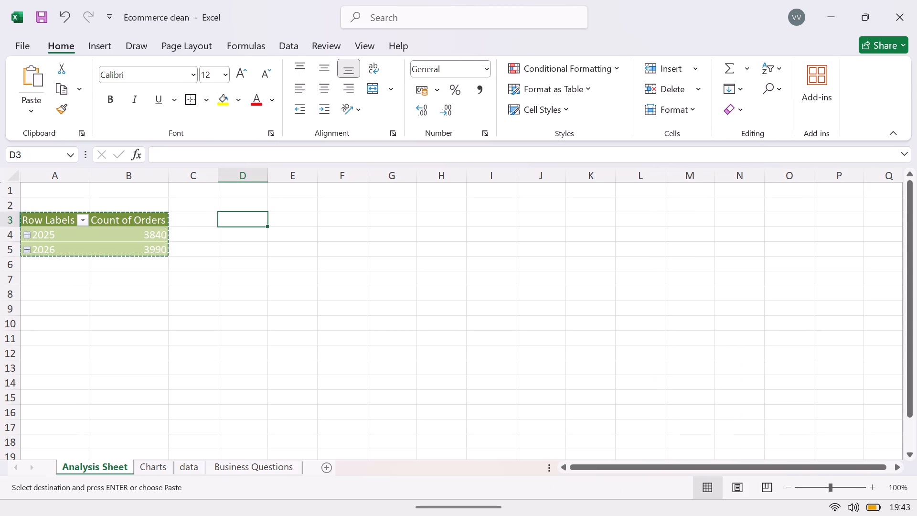
pyautogui.hotkey('ctrl', 'v')
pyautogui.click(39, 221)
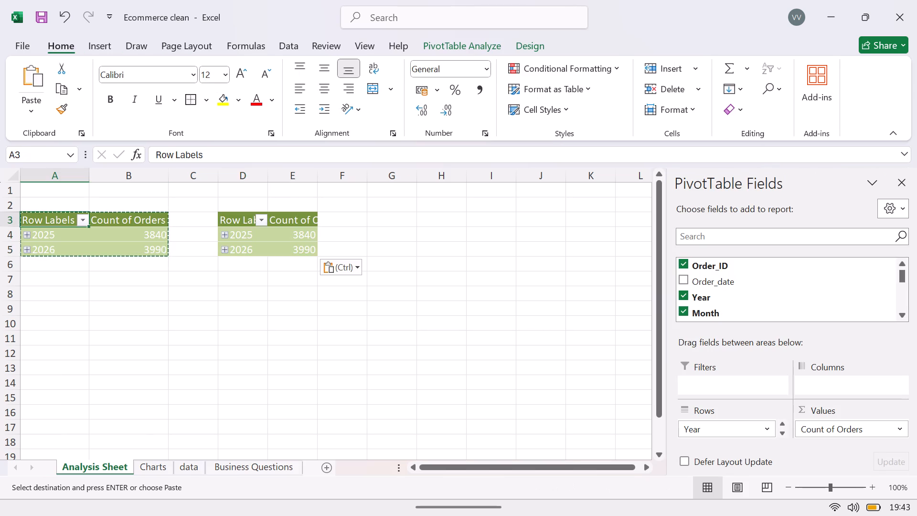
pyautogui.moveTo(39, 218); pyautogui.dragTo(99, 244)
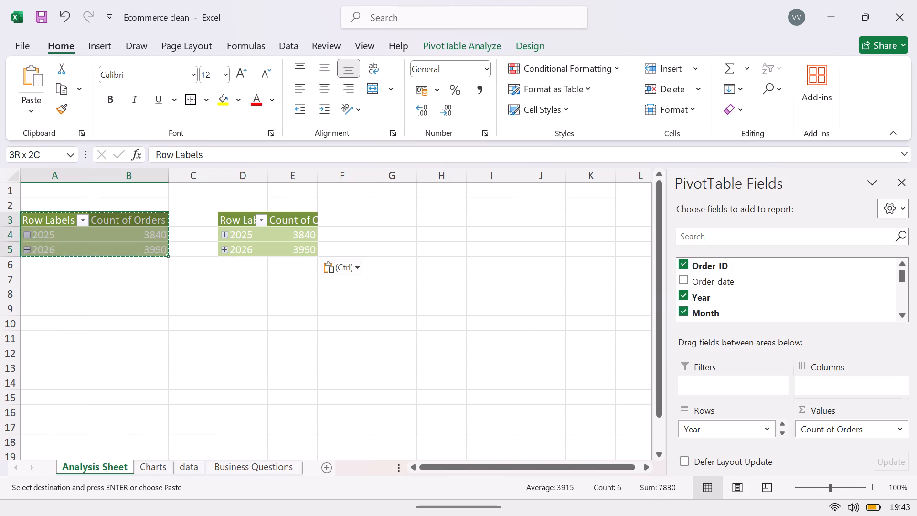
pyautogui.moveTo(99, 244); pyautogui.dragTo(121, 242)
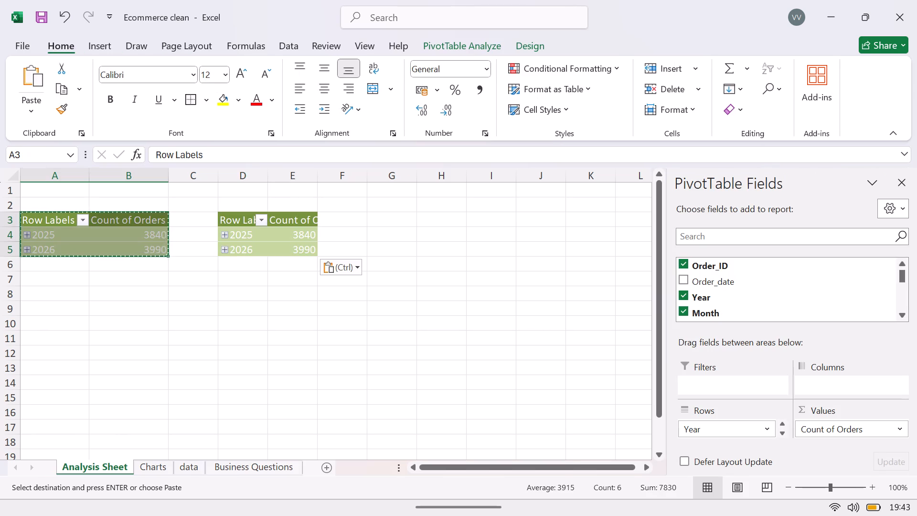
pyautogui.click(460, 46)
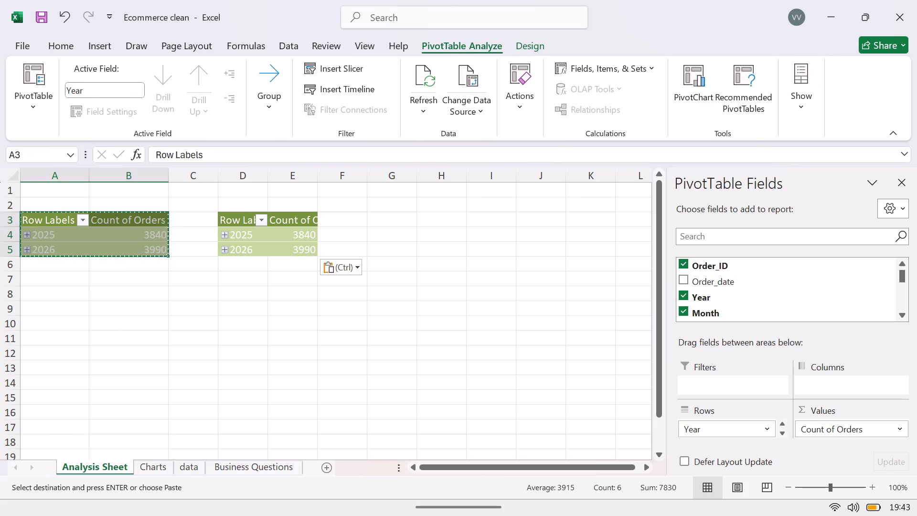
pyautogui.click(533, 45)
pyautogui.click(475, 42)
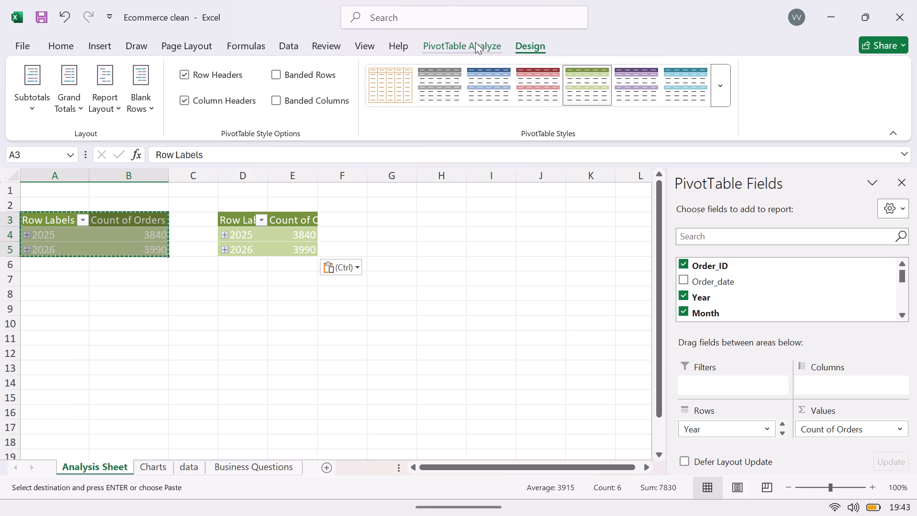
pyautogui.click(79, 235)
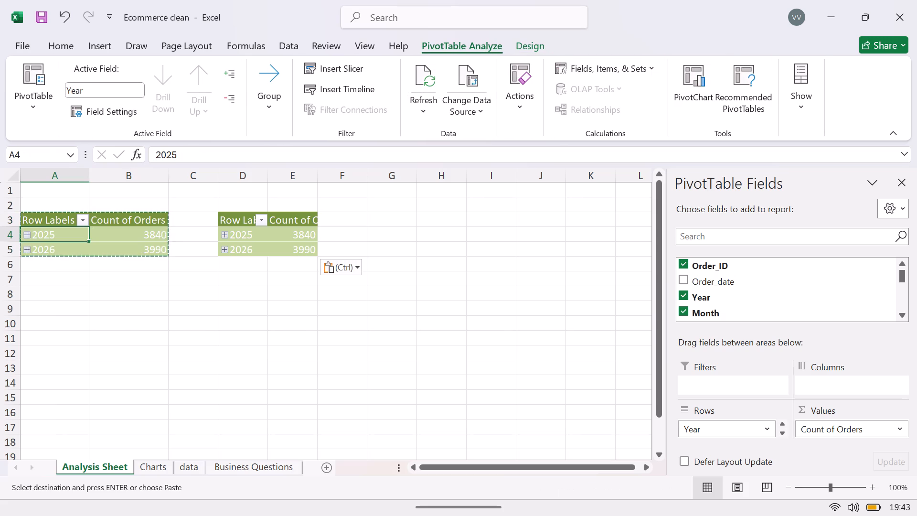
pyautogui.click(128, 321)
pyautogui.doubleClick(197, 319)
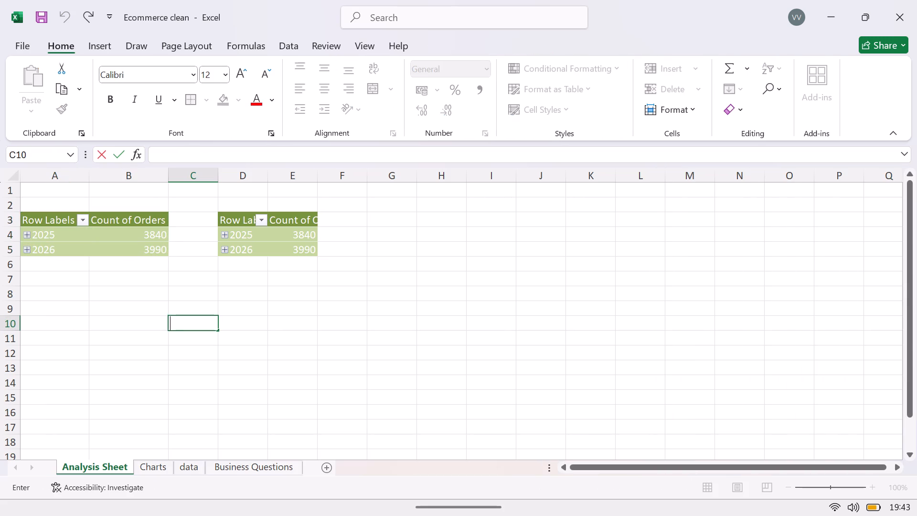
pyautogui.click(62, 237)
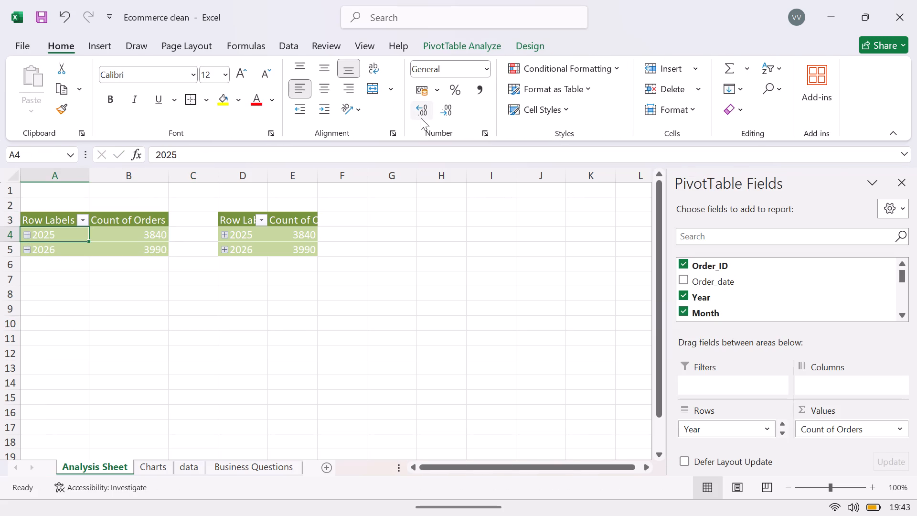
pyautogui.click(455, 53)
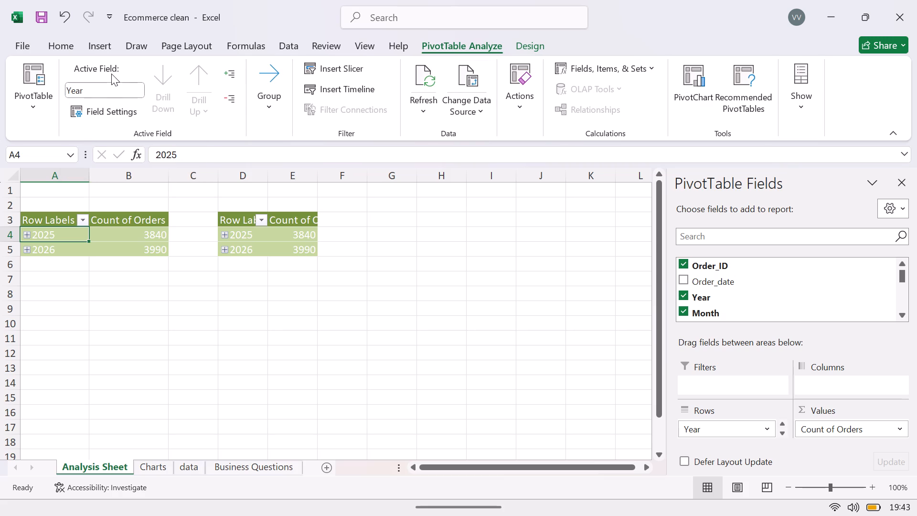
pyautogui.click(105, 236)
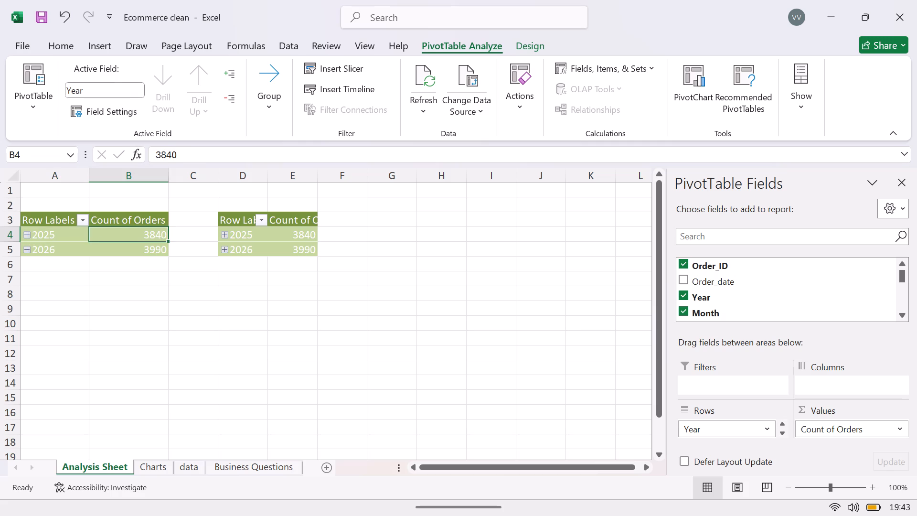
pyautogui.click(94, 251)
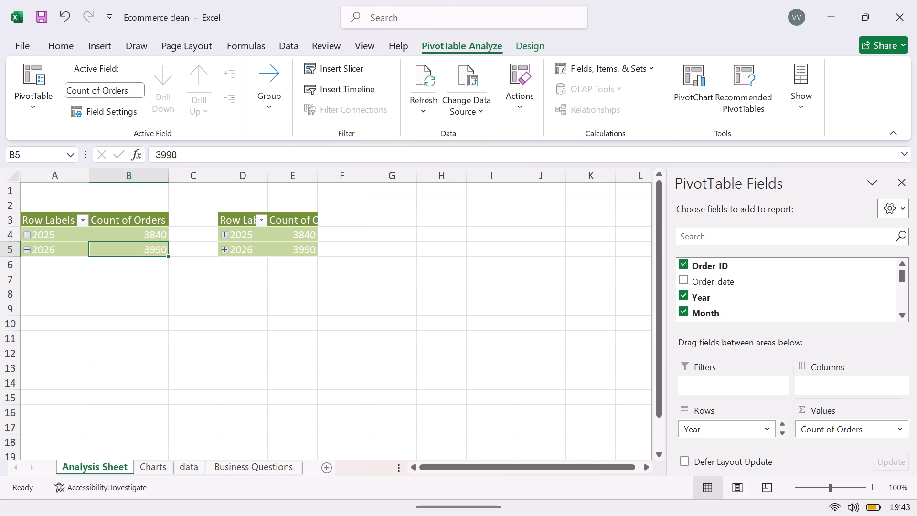
# Name the original PivotTable starting at A3 "Order Count by Year & Month".
pyautogui.click(68, 215)
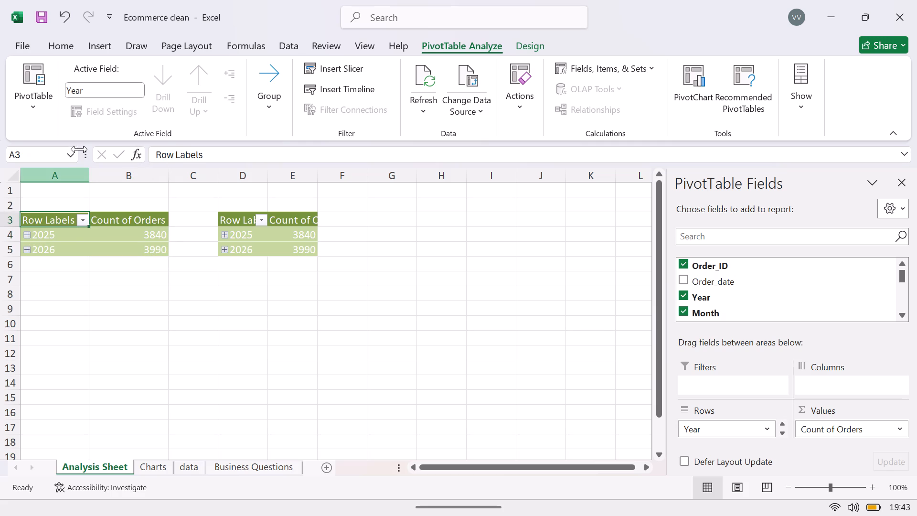
pyautogui.click(35, 114)
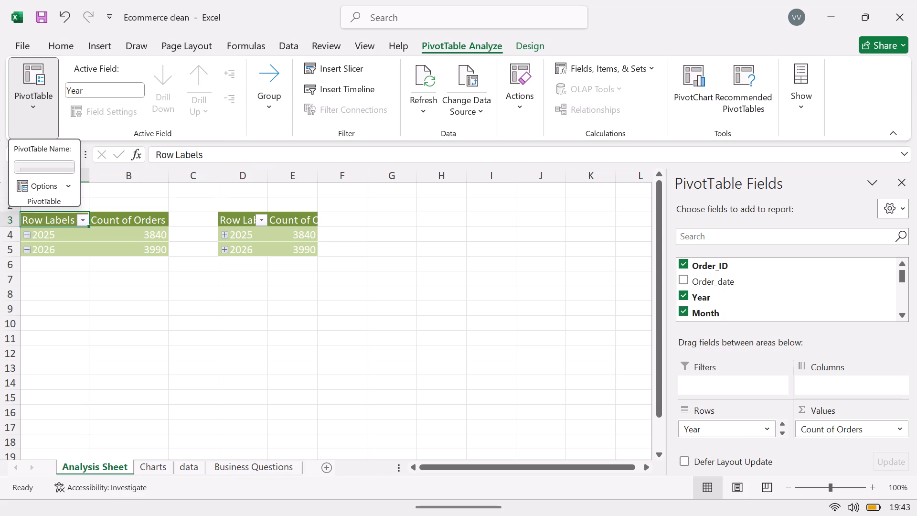
pyautogui.click(63, 167)
pyautogui.write('ount')
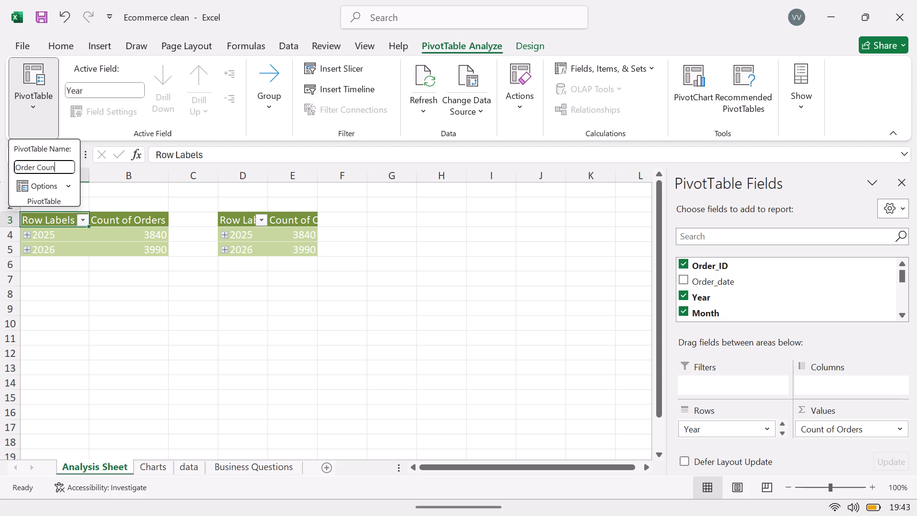
pyautogui.press('space')
pyautogui.press('BackSpace')
pyautogui.press('BackSpace')
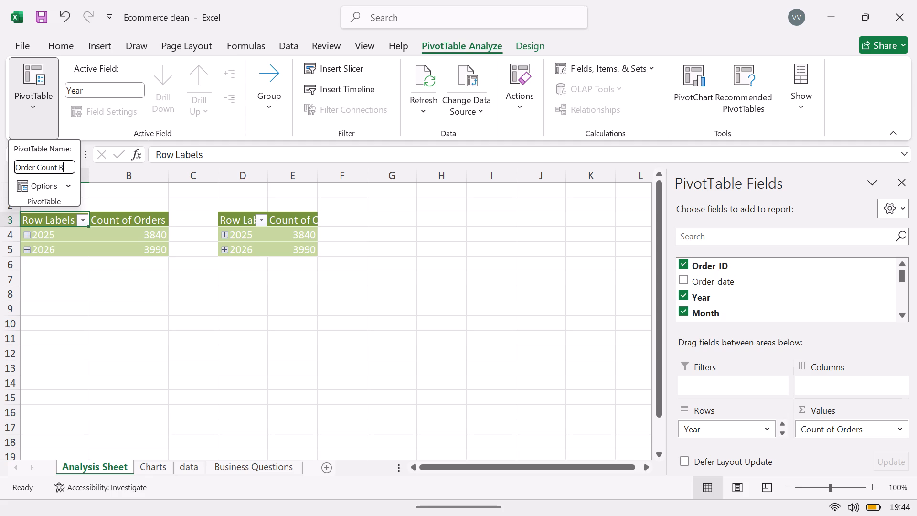
pyautogui.write('by')
pyautogui.press('space')
pyautogui.press('e')
pyautogui.press('r')
pyautogui.press('BackSpace')
pyautogui.write('at')
pyautogui.press('Delete')
pyautogui.press('Delete')
pyautogui.press('BackSpace')
pyautogui.write('r')
pyautogui.press('space')
pyautogui.write('&')
pyautogui.press('space')
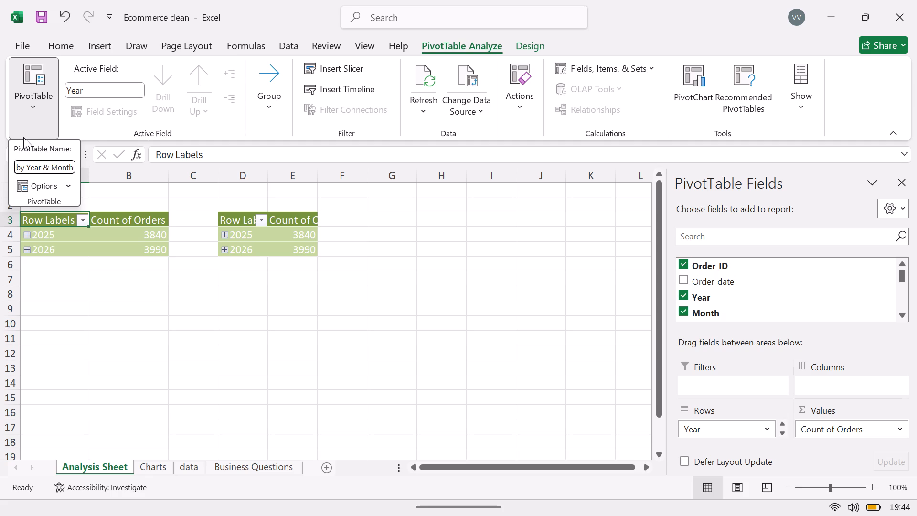
pyautogui.press('Return')
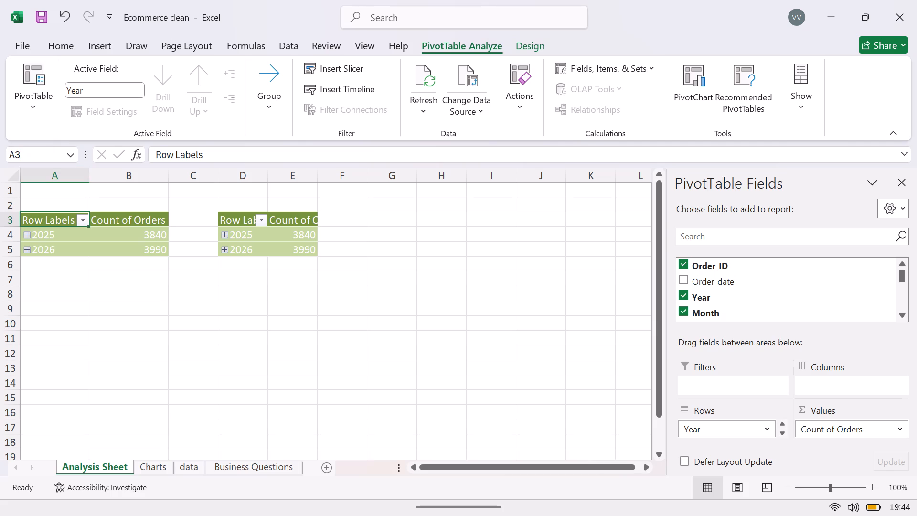
pyautogui.click(29, 104)
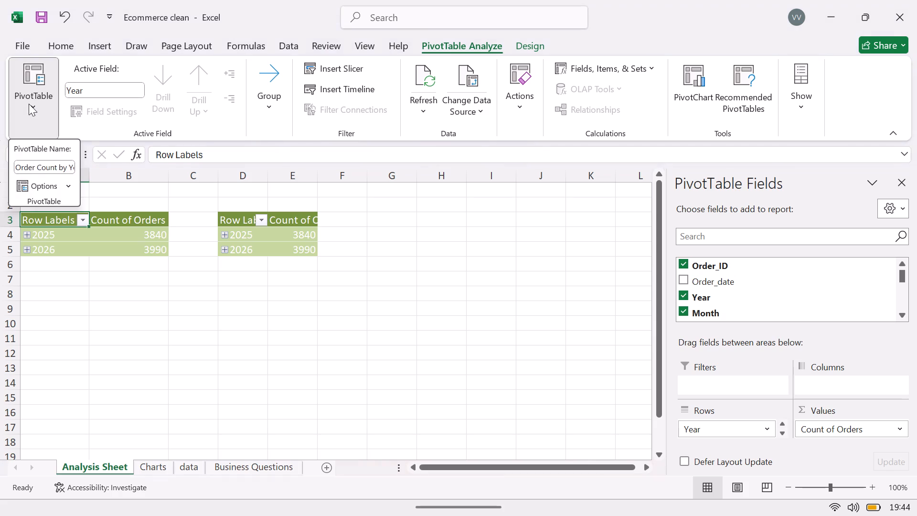
pyautogui.click(29, 104)
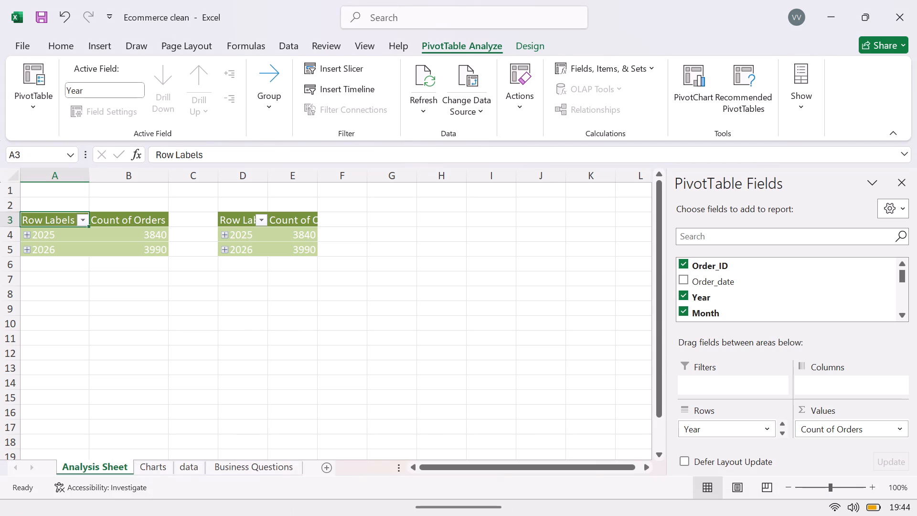
# Review the Business Questions, Charts and data sheets, ending on the Charts sheet with the Order Count by Month chart.
pyautogui.click(224, 465)
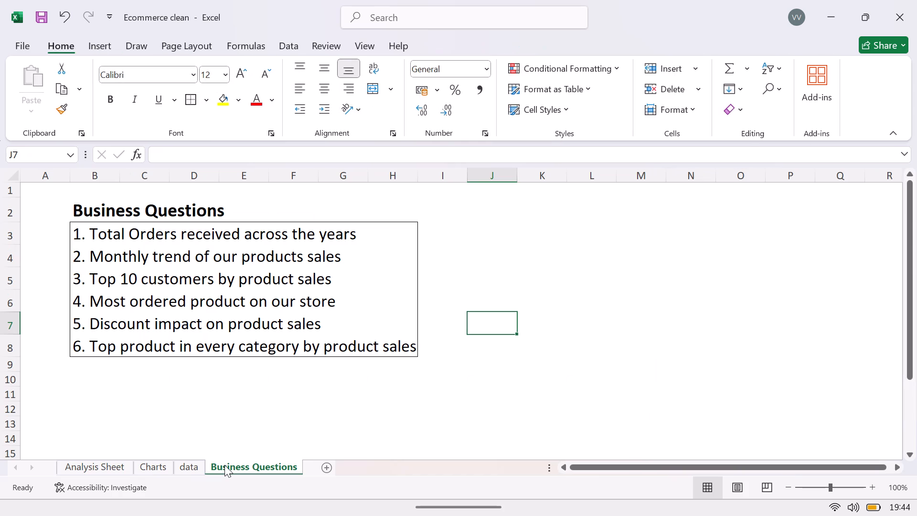
pyautogui.click(156, 470)
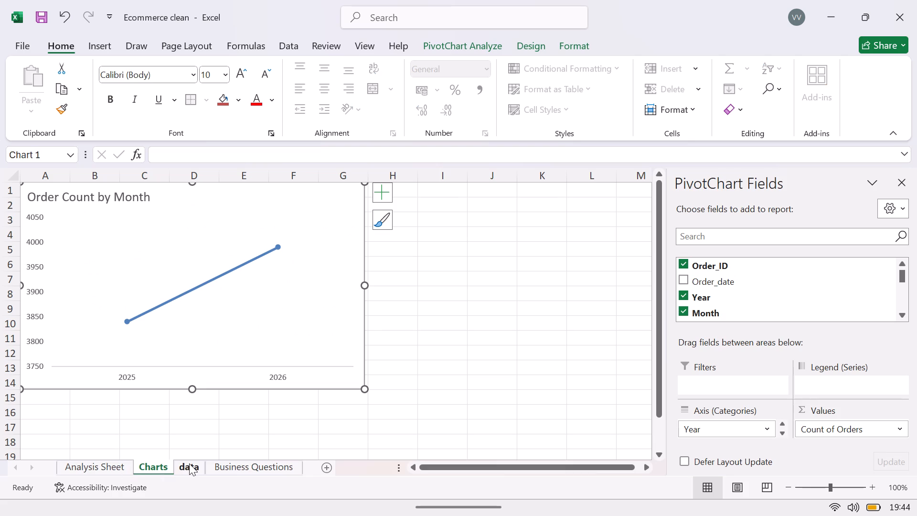
pyautogui.click(217, 467)
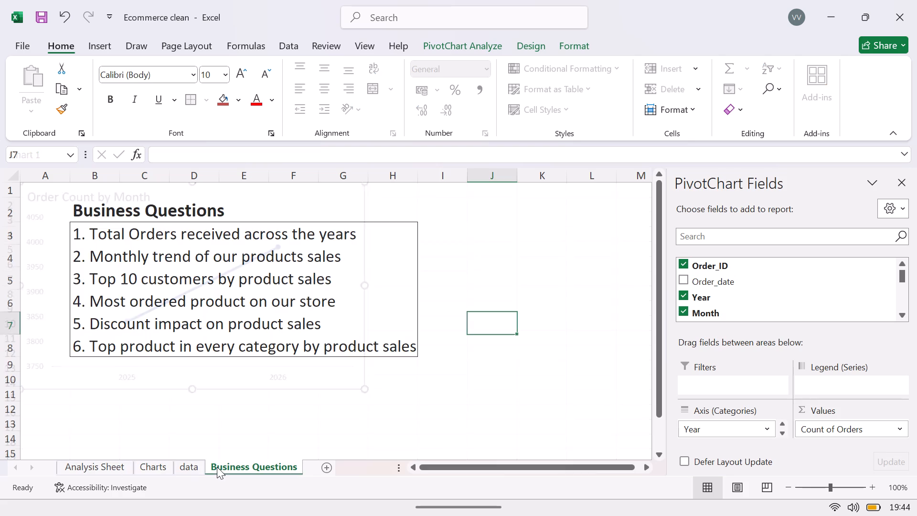
pyautogui.click(197, 467)
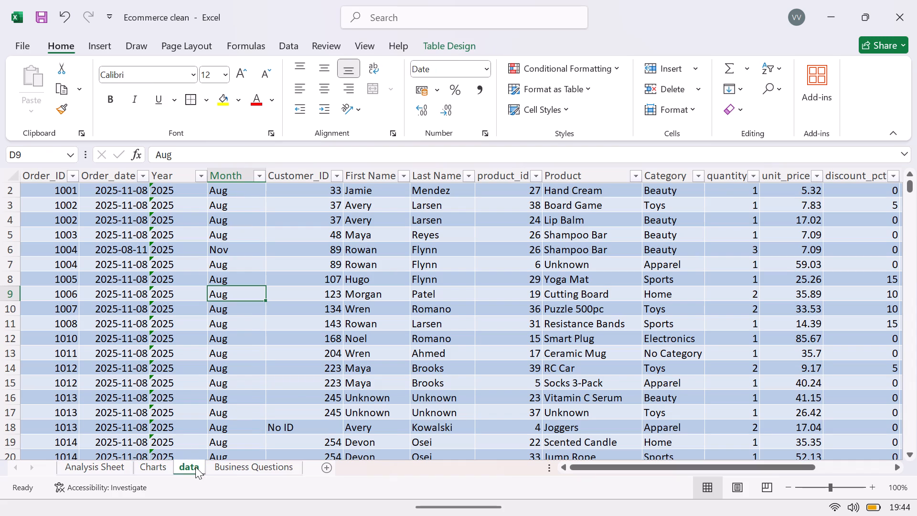
pyautogui.click(156, 463)
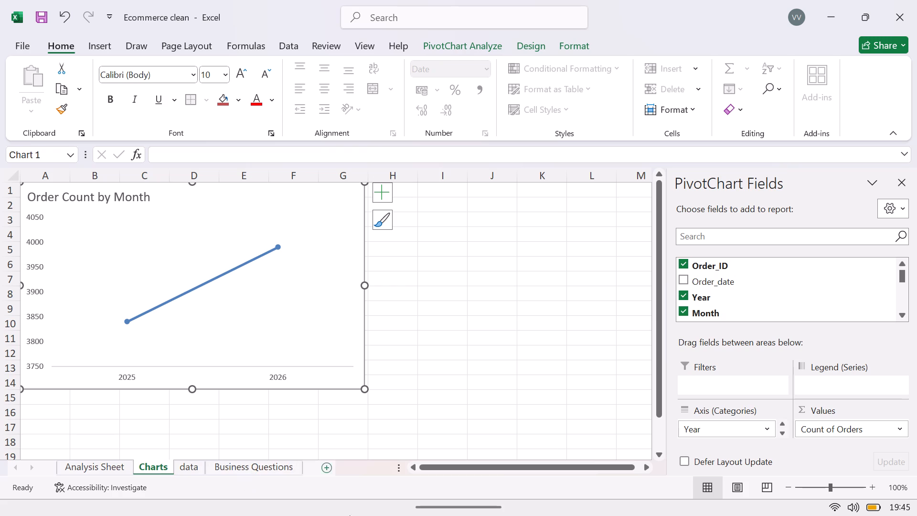
# Switch to Chrome, pause the playing video and open the Ramogi TV Kenya live stream from YouTube in a new tab.
pyautogui.click(456, 490)
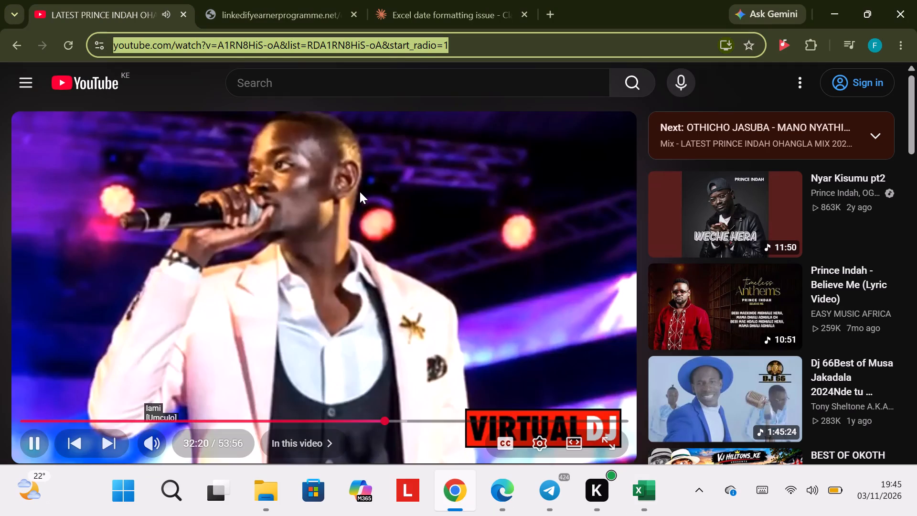
pyautogui.click(360, 192)
pyautogui.click(553, 7)
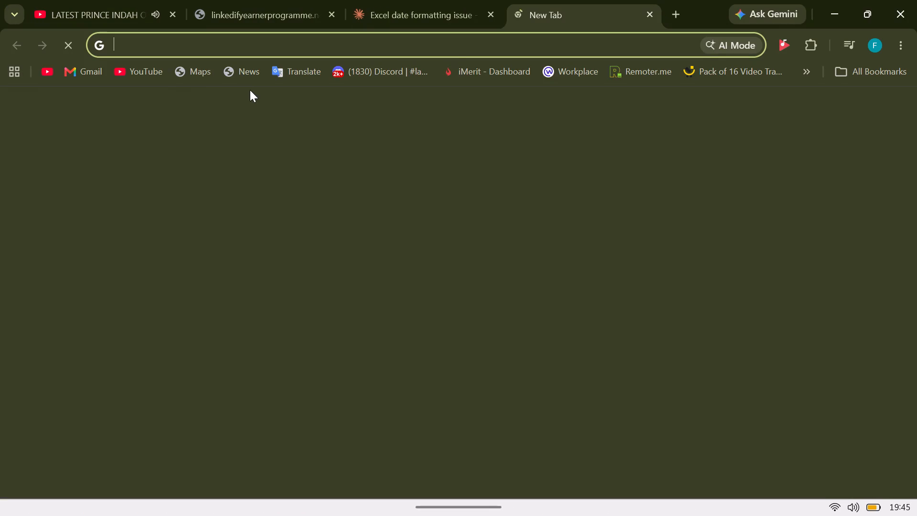
pyautogui.click(162, 75)
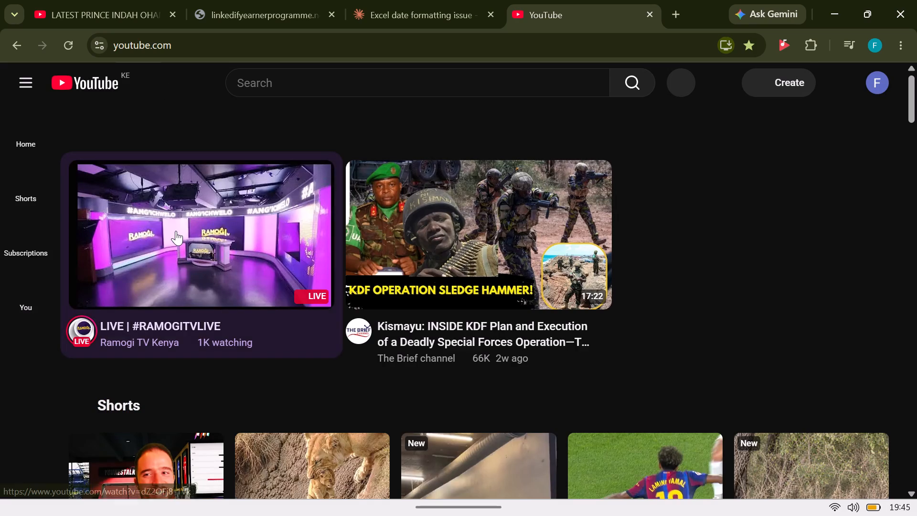
pyautogui.click(176, 231)
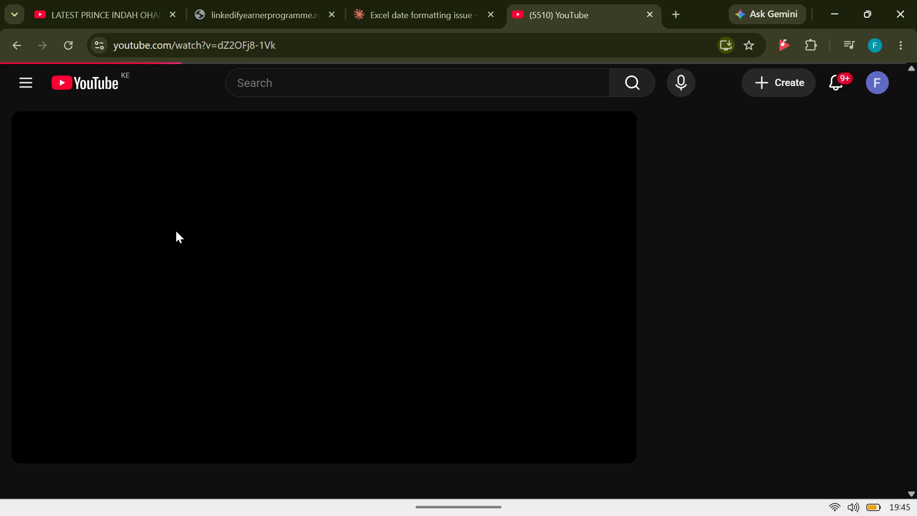
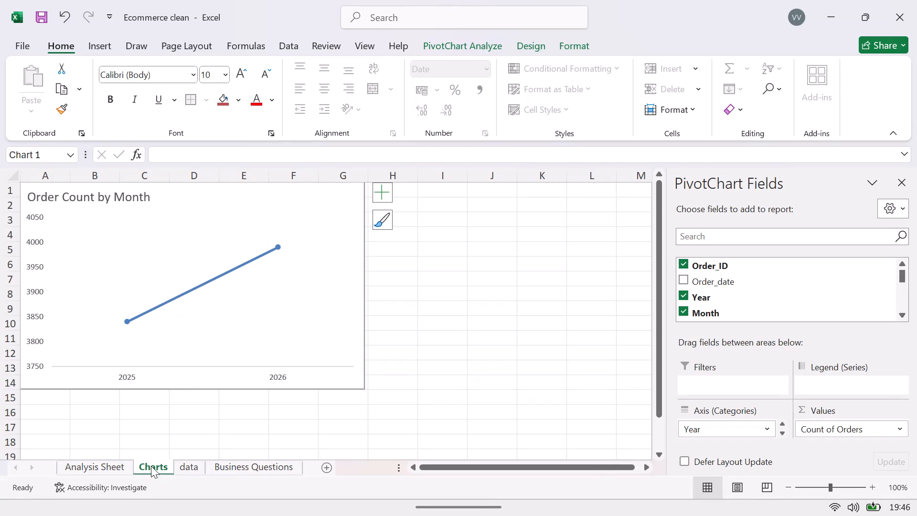
# In the PivotTable at A3 on the Analysis Sheet, replace the Order_ID count with the sum of Net_Line_Total.
pyautogui.click(108, 462)
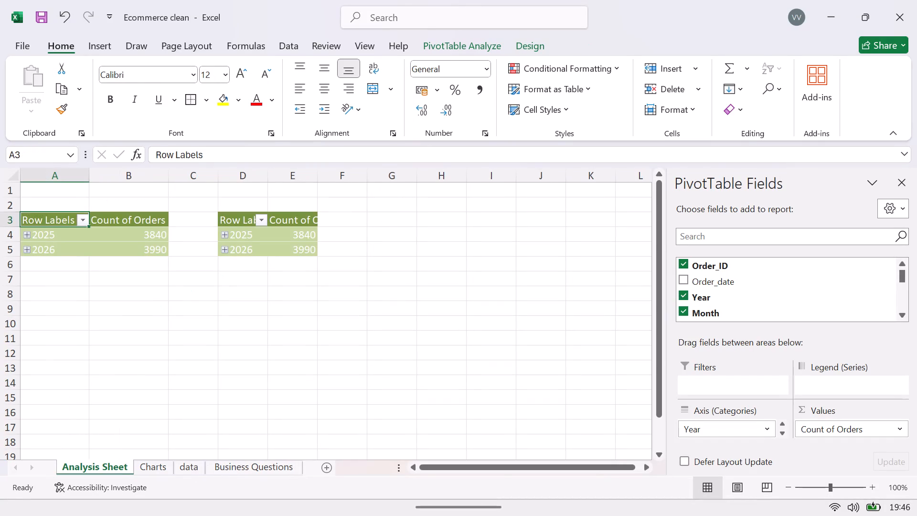
pyautogui.click(227, 469)
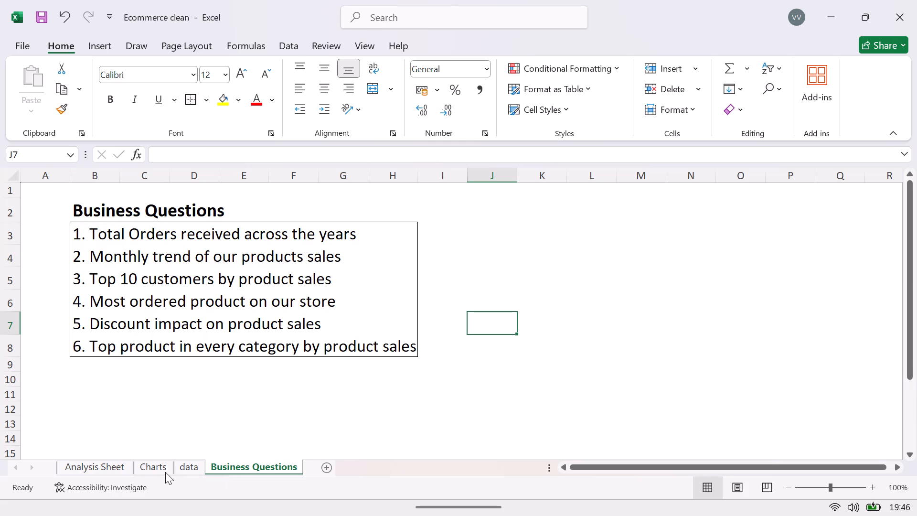
pyautogui.click(111, 470)
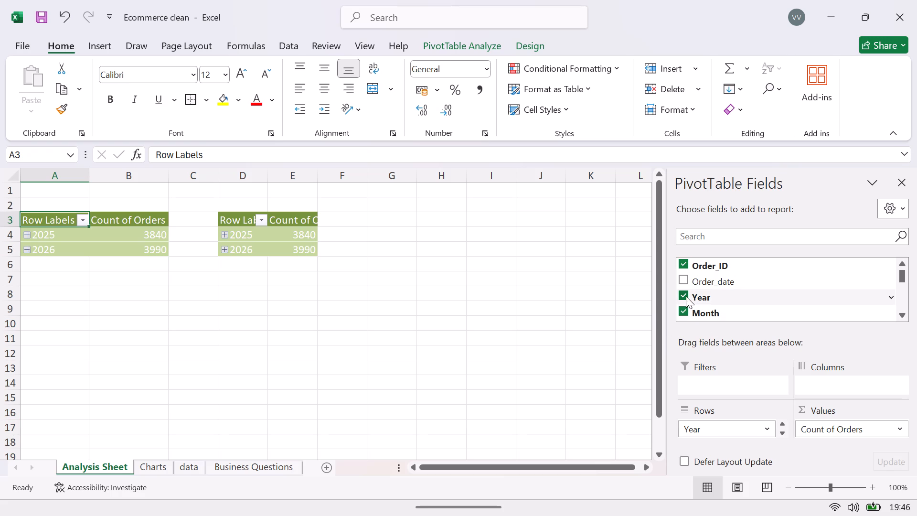
pyautogui.click(684, 262)
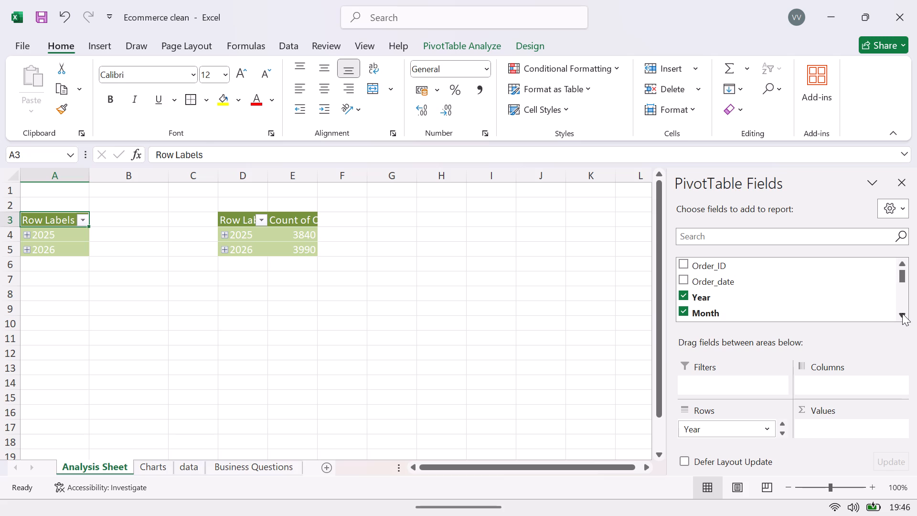
pyautogui.click(902, 313)
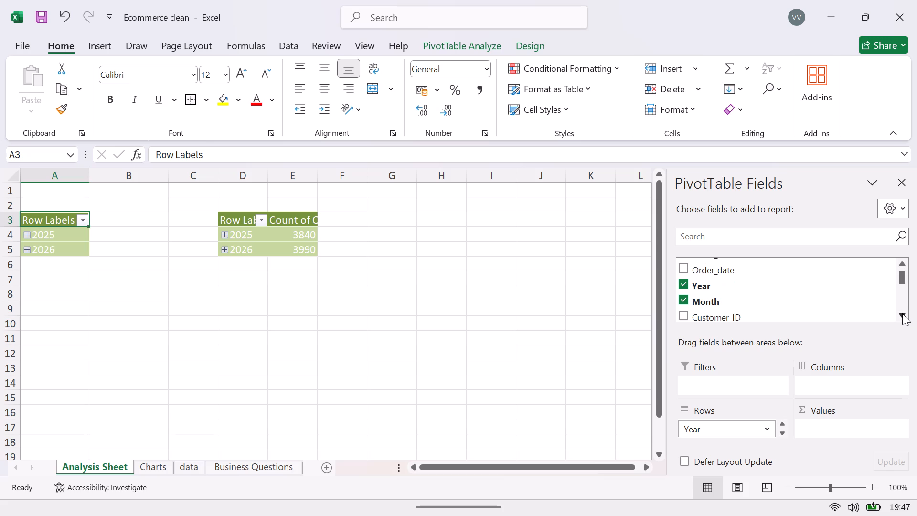
pyautogui.click(902, 313)
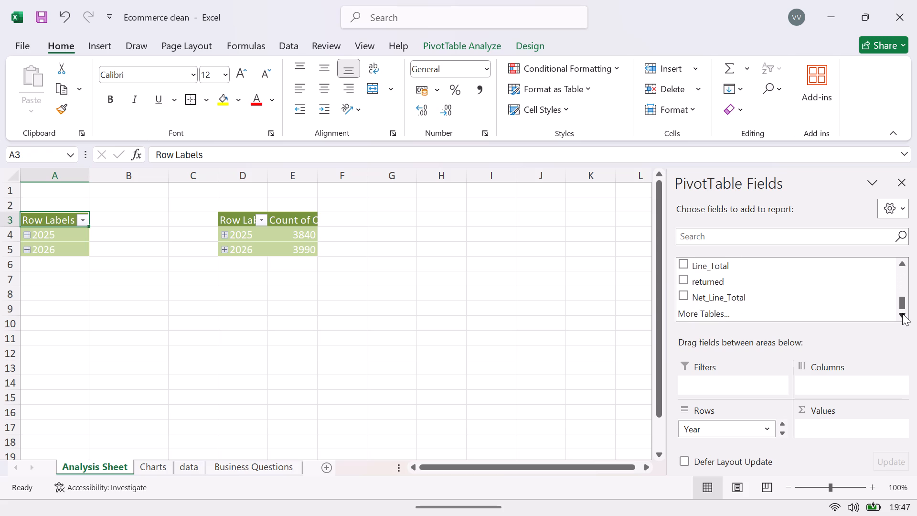
pyautogui.click(685, 292)
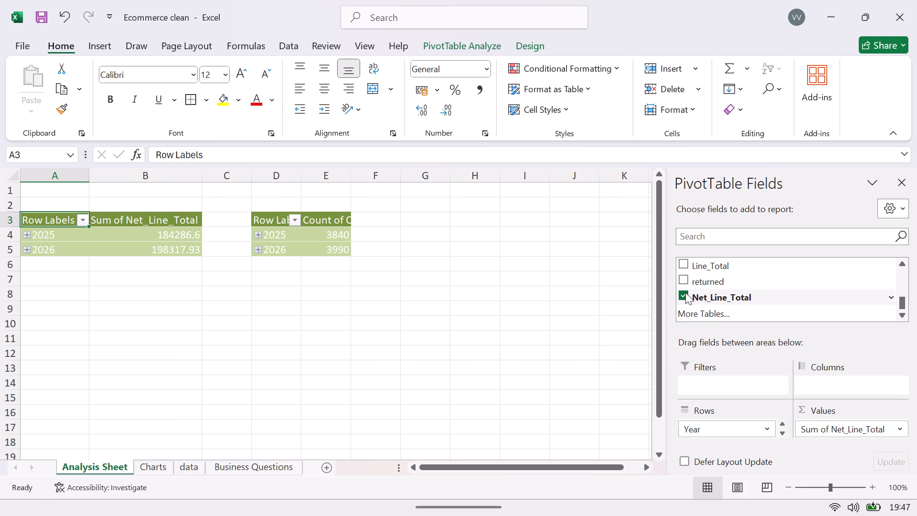
# In the duplicate PivotTable at D3, expand 2025 into months and replace the Order_ID count with the sum of Net_Line_Total.
pyautogui.click(259, 234)
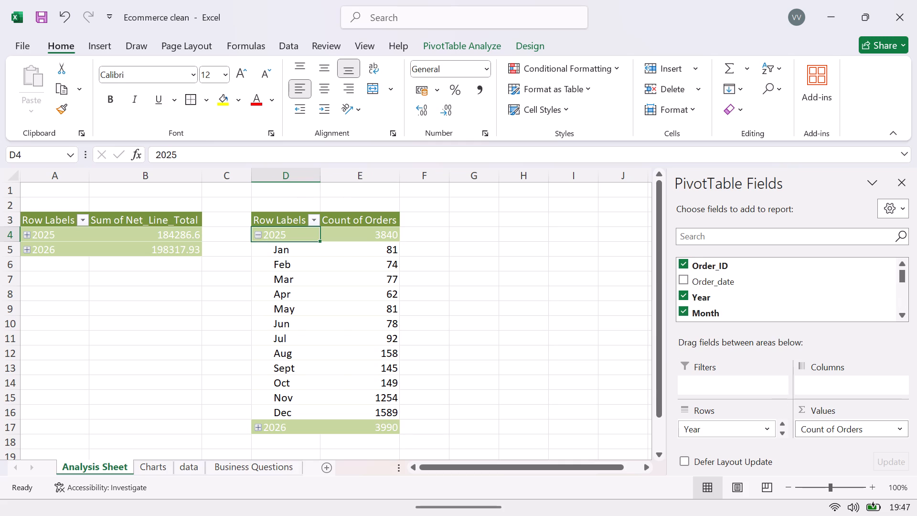
pyautogui.click(687, 264)
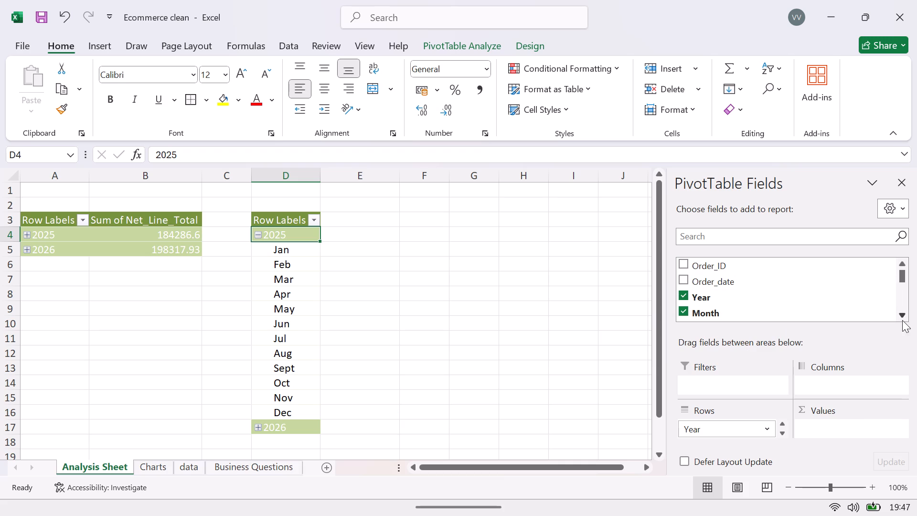
pyautogui.moveTo(902, 315); pyautogui.dragTo(902, 334)
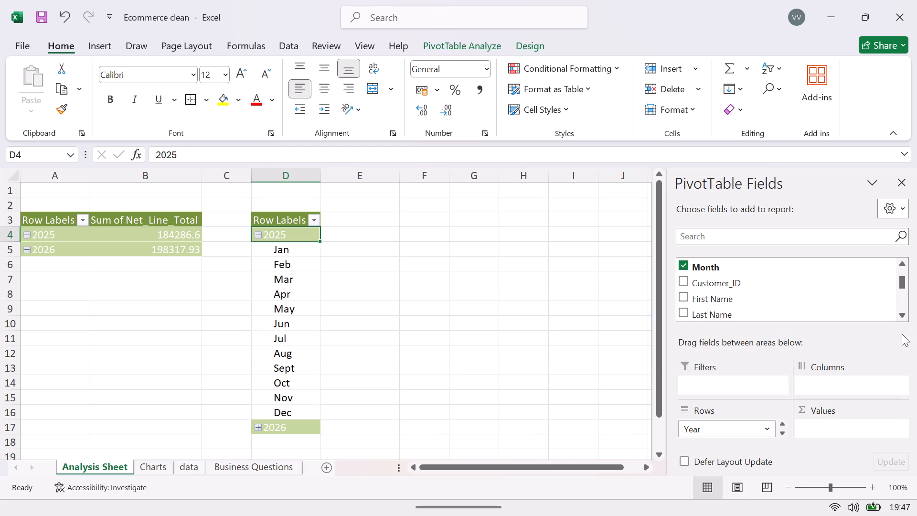
pyautogui.moveTo(902, 334); pyautogui.dragTo(906, 301)
pyautogui.moveTo(903, 281); pyautogui.dragTo(901, 330)
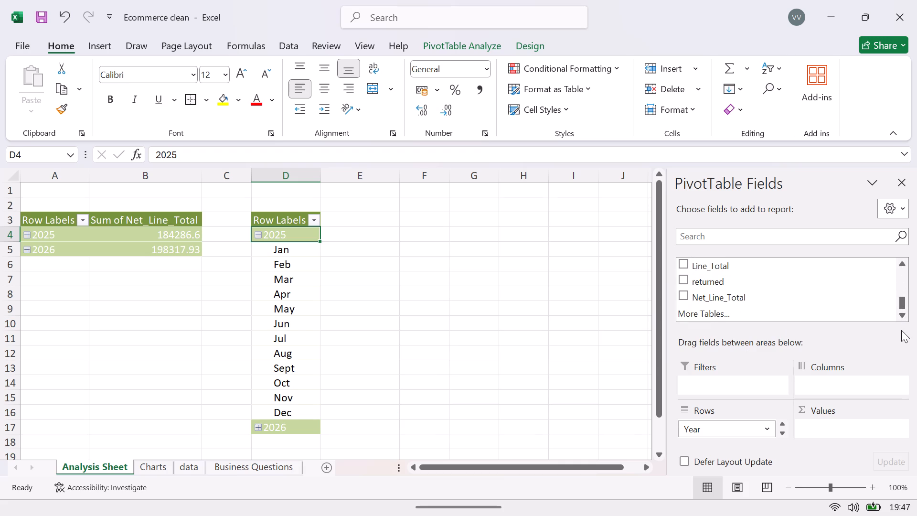
pyautogui.click(681, 298)
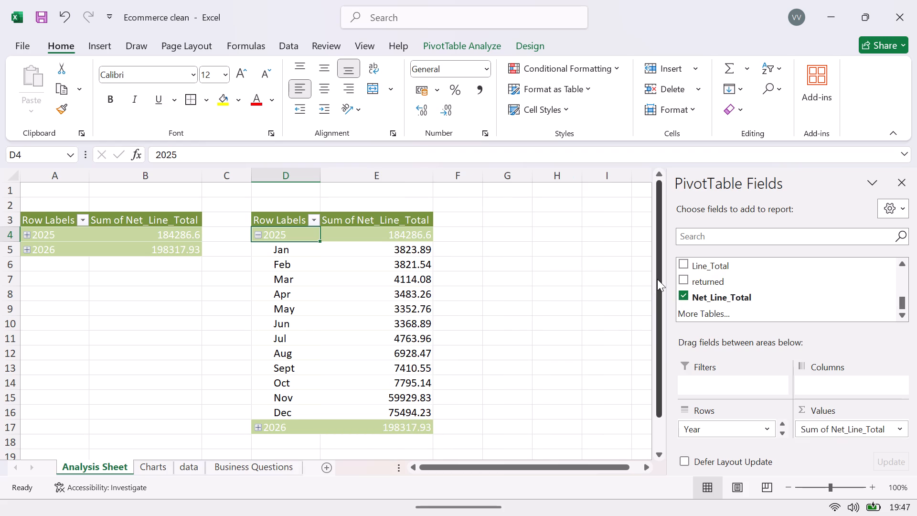
# Expand the 2026 row of the PivotTable at D3 into its months and review the monthly sales down to December.
pyautogui.moveTo(657, 279); pyautogui.dragTo(659, 283)
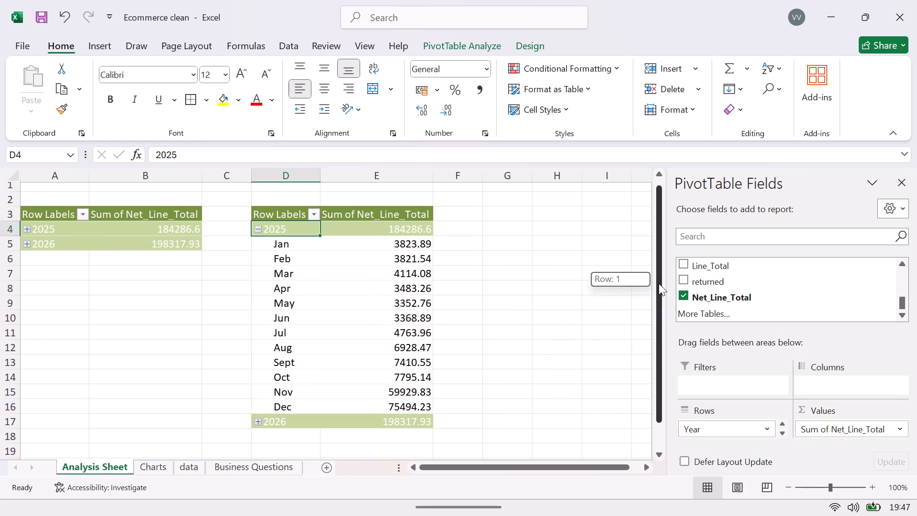
pyautogui.moveTo(659, 283); pyautogui.dragTo(649, 333)
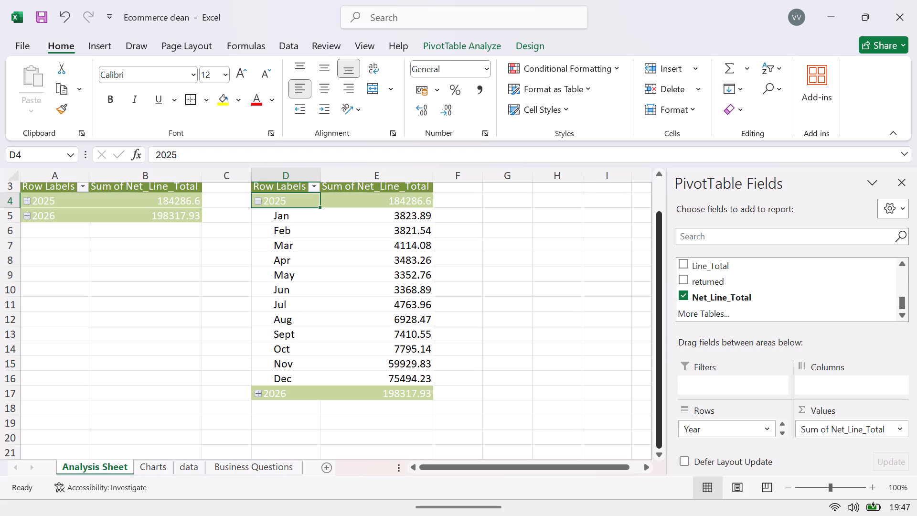
pyautogui.click(259, 395)
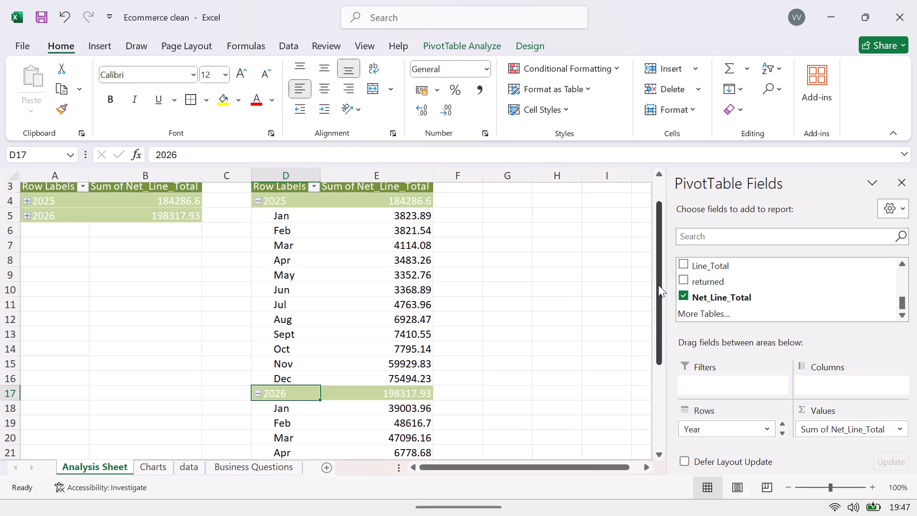
pyautogui.moveTo(658, 285); pyautogui.dragTo(654, 380)
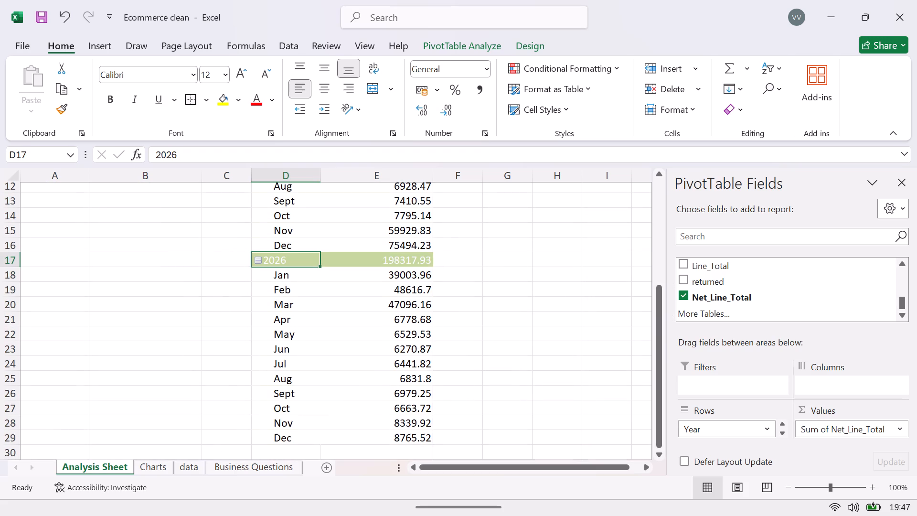
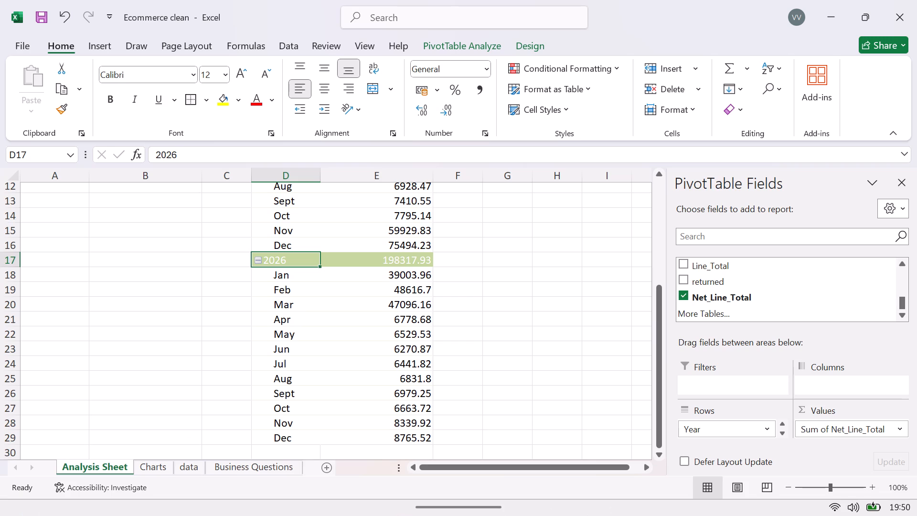
# Insert a Line with Markers PivotChart from the monthly Net_Line_Total PivotTable at D3 on the Analysis Sheet.
pyautogui.click(306, 306)
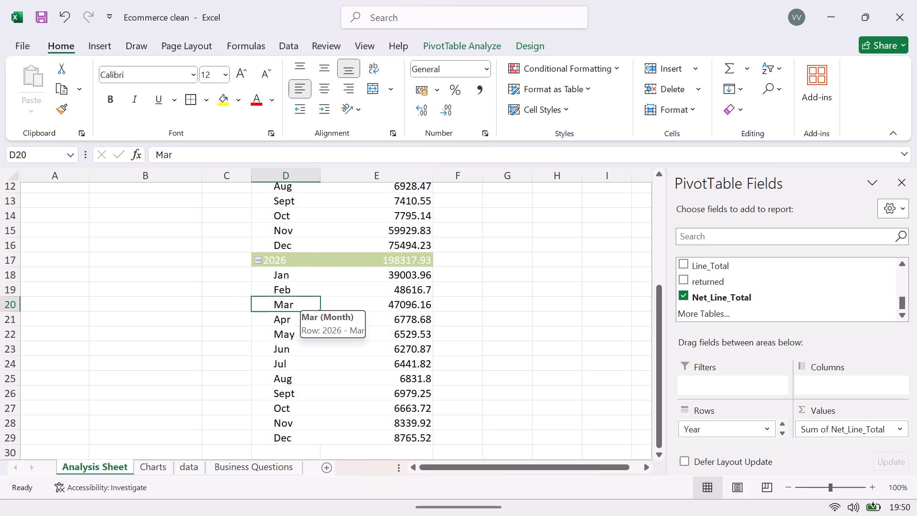
pyautogui.click(334, 305)
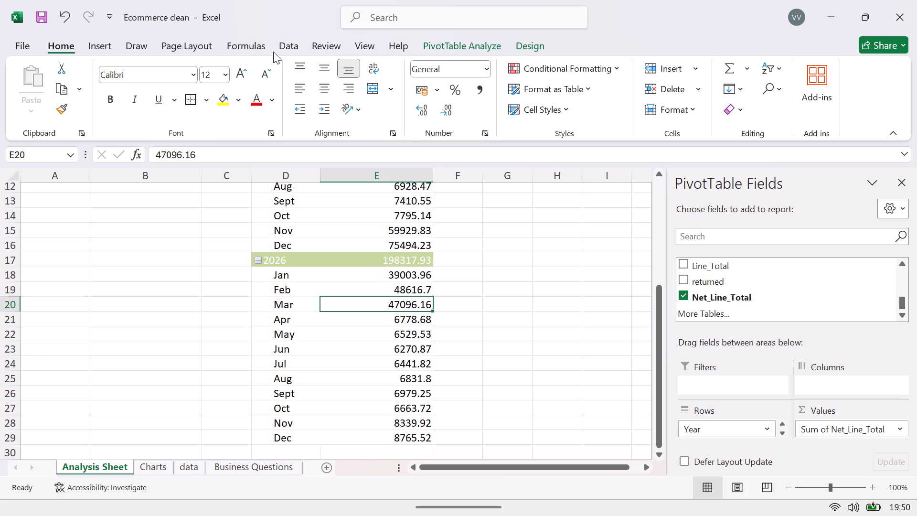
pyautogui.click(87, 42)
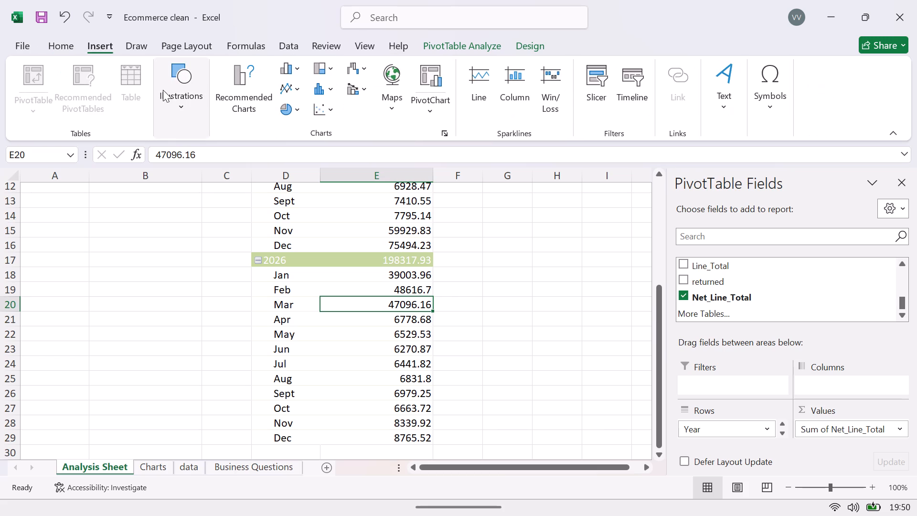
pyautogui.click(229, 95)
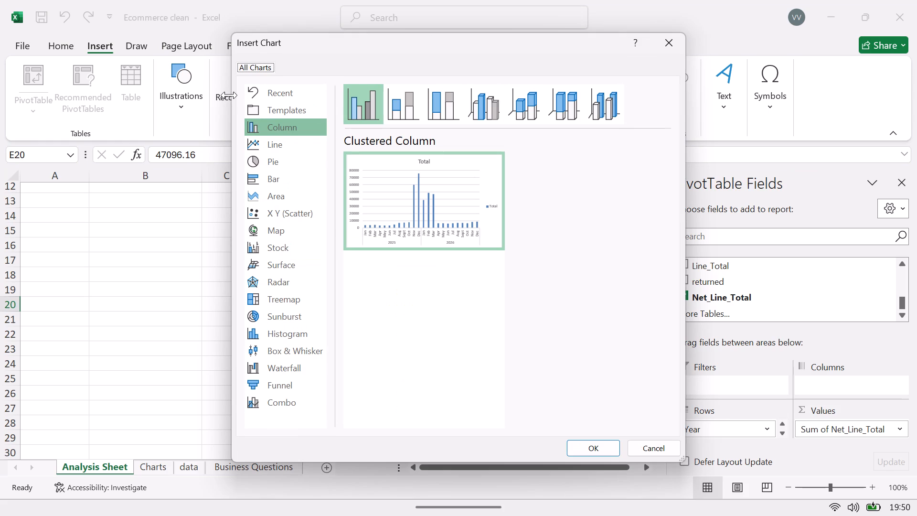
pyautogui.click(267, 140)
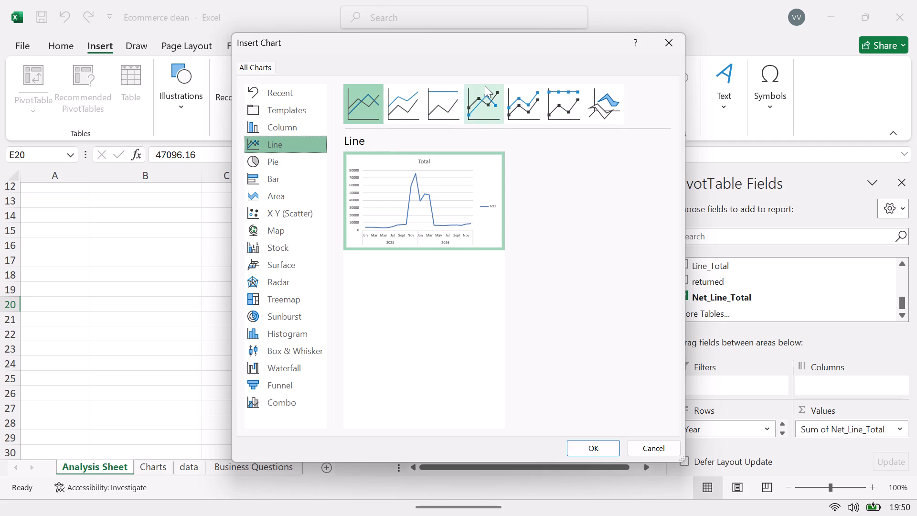
pyautogui.click(485, 90)
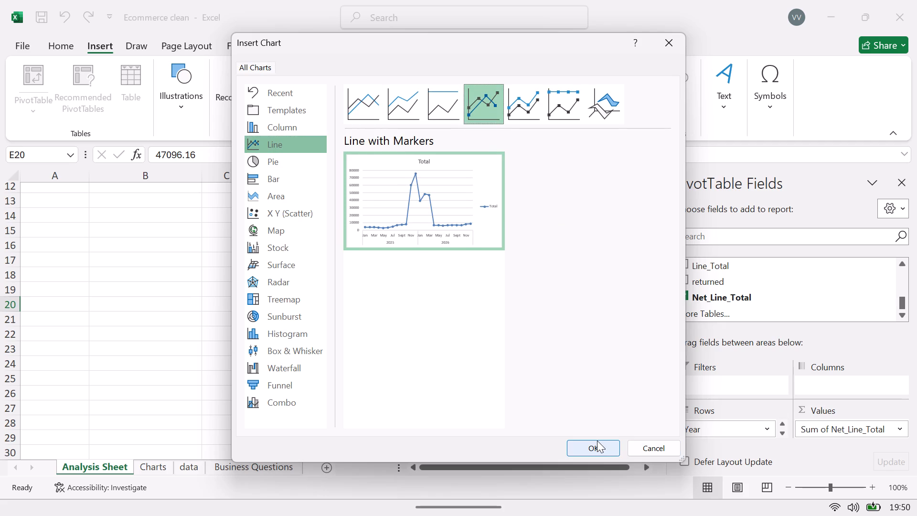
pyautogui.click(597, 441)
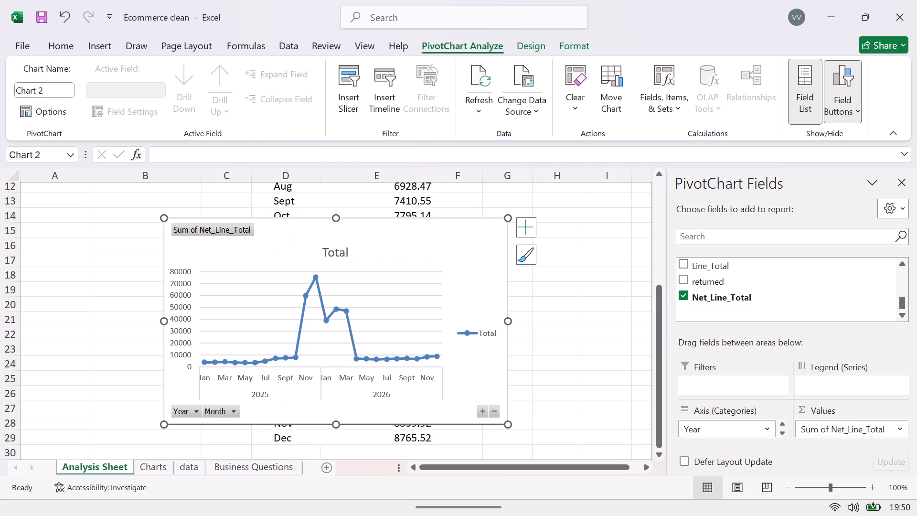
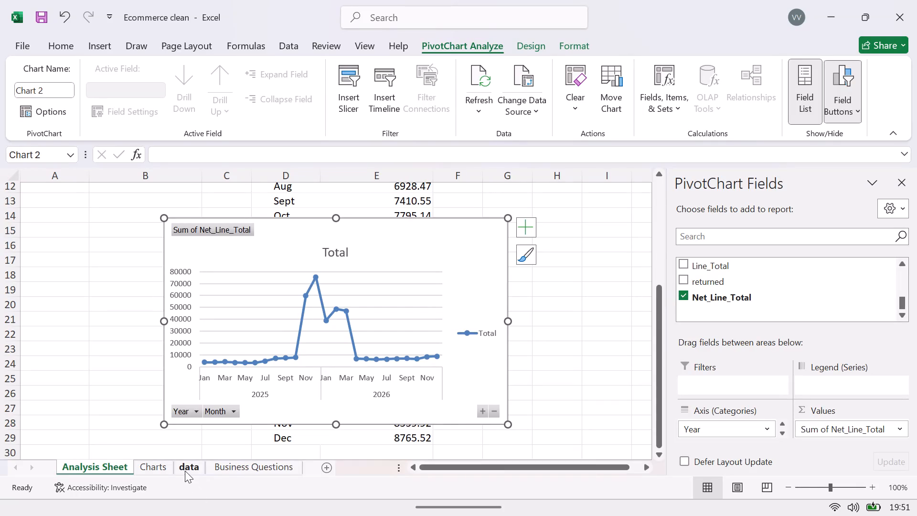
# Expand the 2025 and 2026 rows into months in the PivotTable at A3 on the Analysis Sheet, then return to the Charts sheet.
pyautogui.click(159, 463)
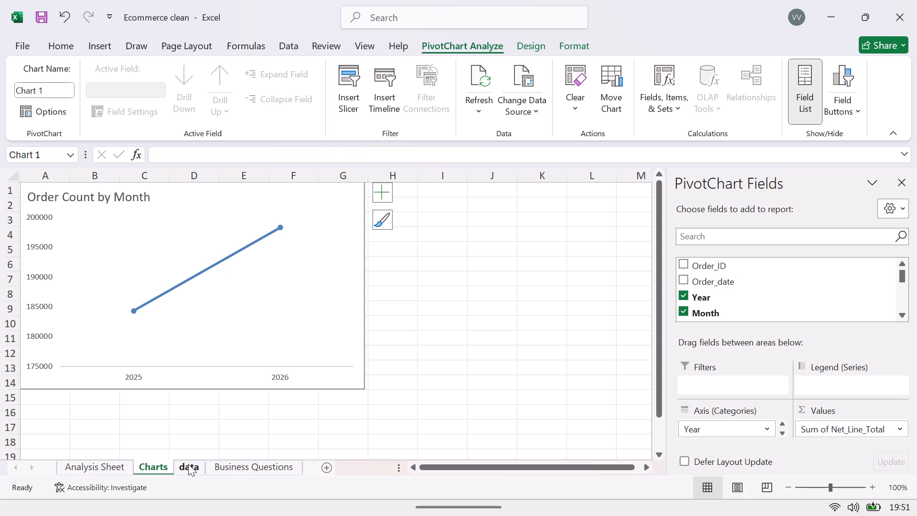
pyautogui.click(107, 469)
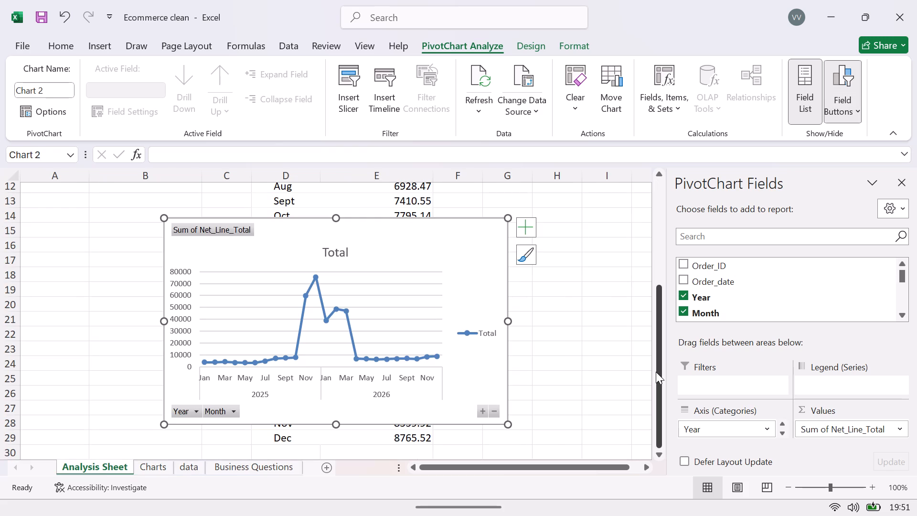
pyautogui.moveTo(660, 376); pyautogui.dragTo(660, 329)
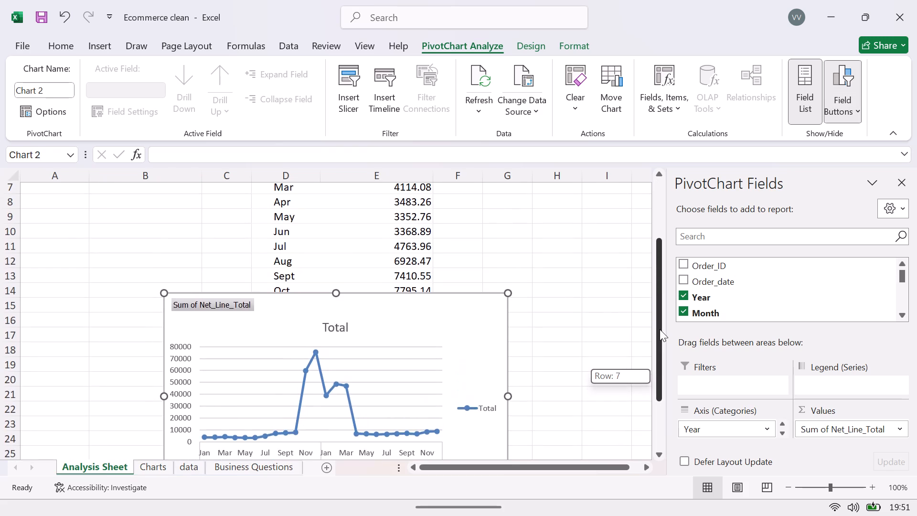
pyautogui.moveTo(660, 329); pyautogui.dragTo(633, 170)
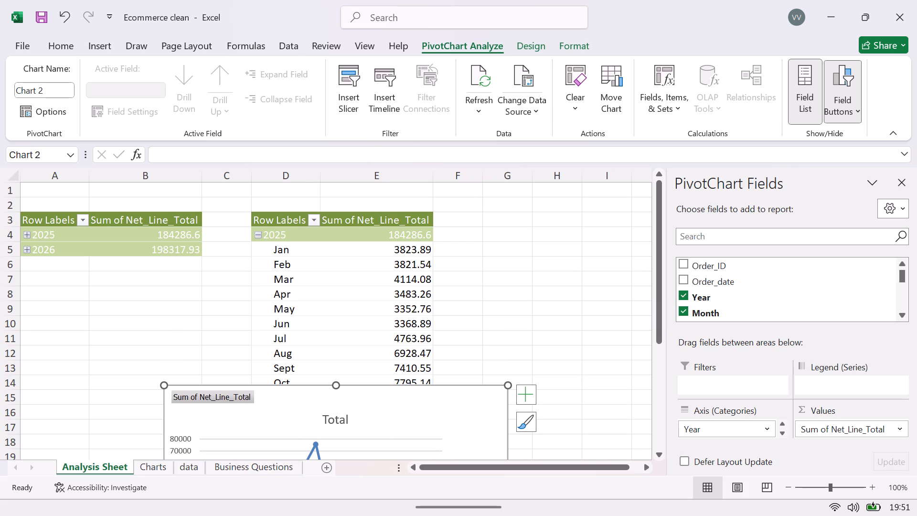
pyautogui.click(27, 233)
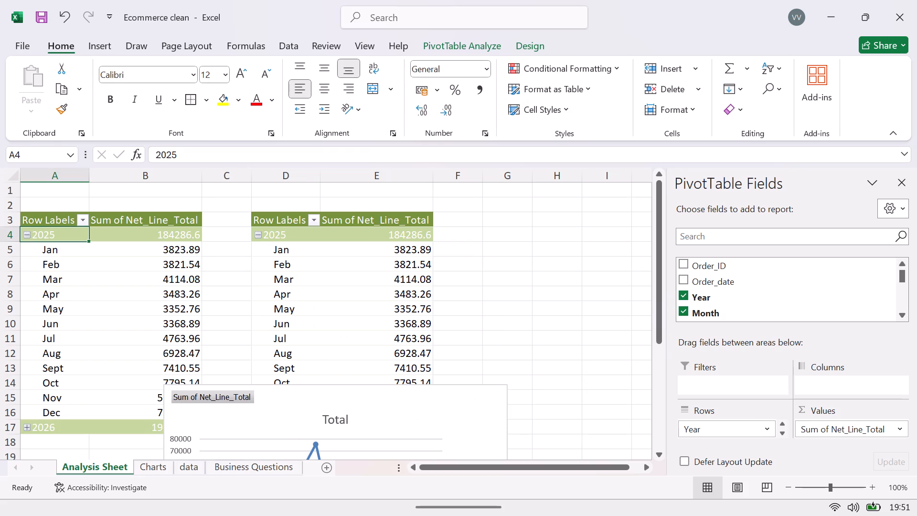
pyautogui.click(28, 429)
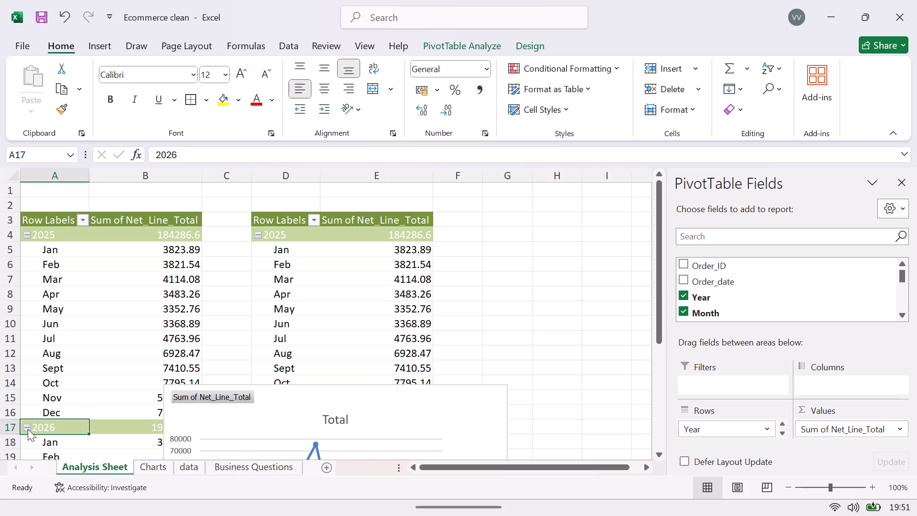
pyautogui.click(52, 510)
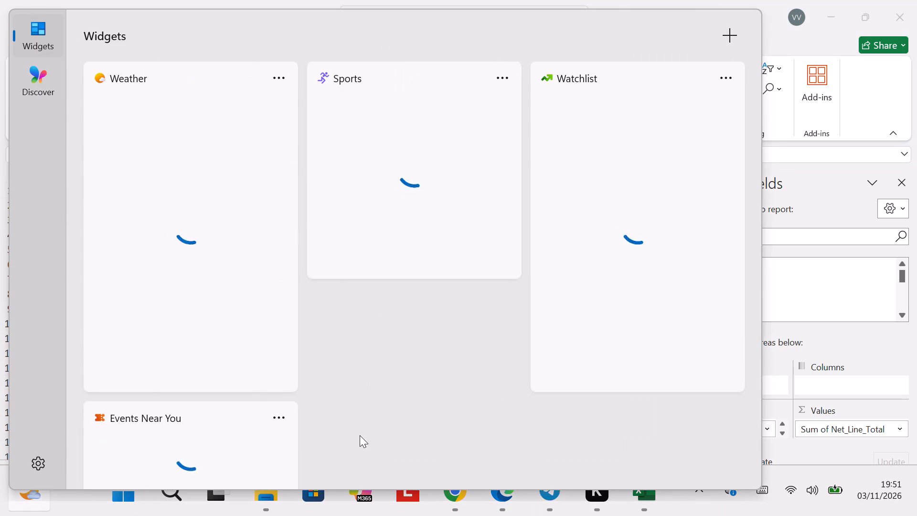
pyautogui.click(765, 39)
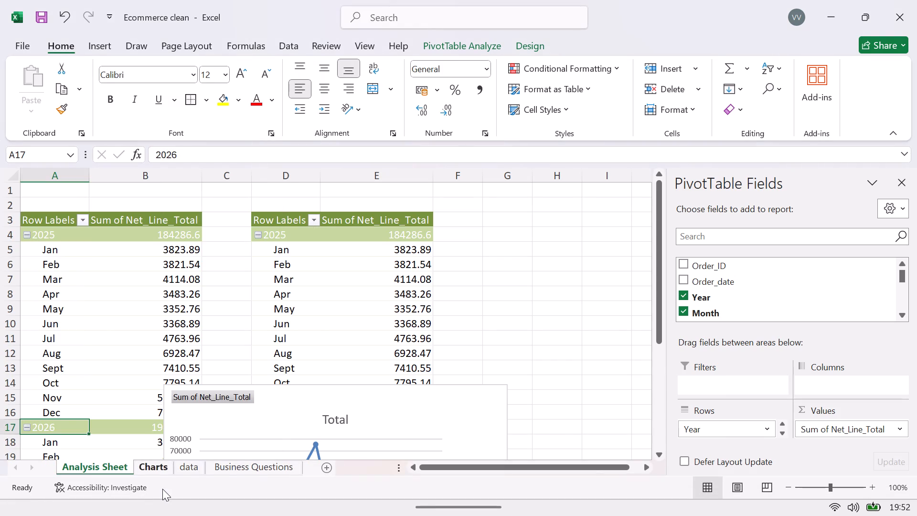
pyautogui.click(149, 462)
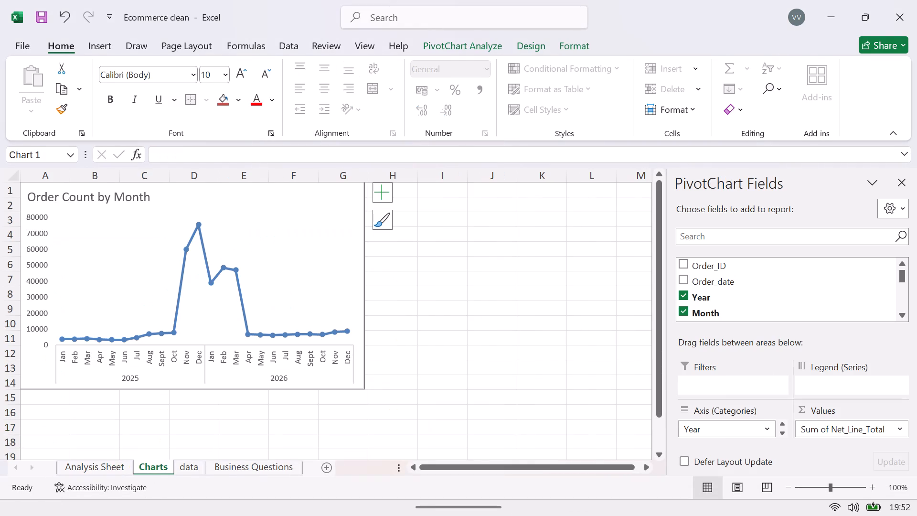
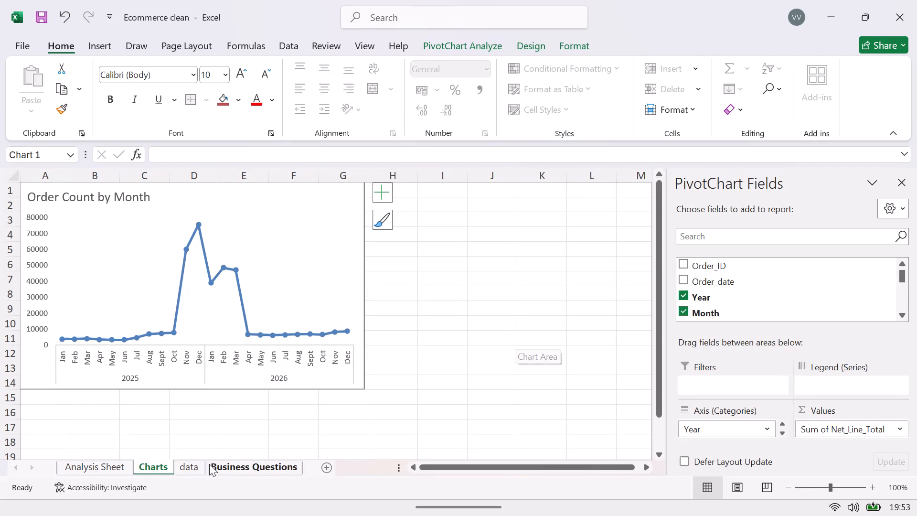
# Move the Total line PivotChart from the Analysis Sheet to the Charts sheet, placing it beside the Order Count by Month chart.
pyautogui.click(112, 471)
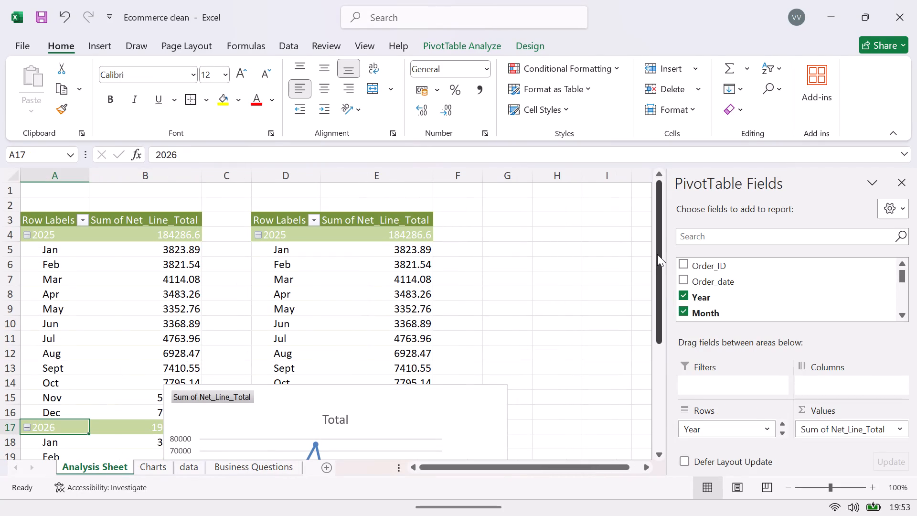
pyautogui.moveTo(657, 254); pyautogui.dragTo(672, 382)
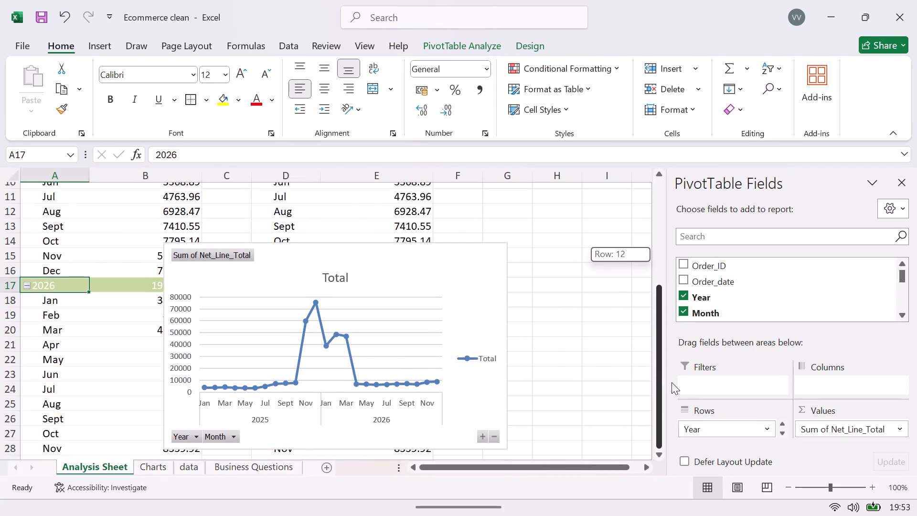
pyautogui.moveTo(672, 382); pyautogui.dragTo(671, 383)
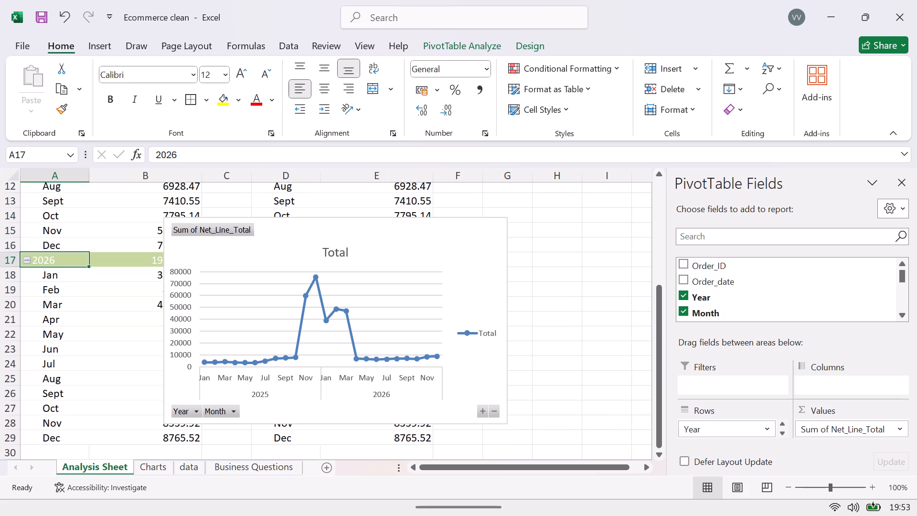
pyautogui.click(476, 234)
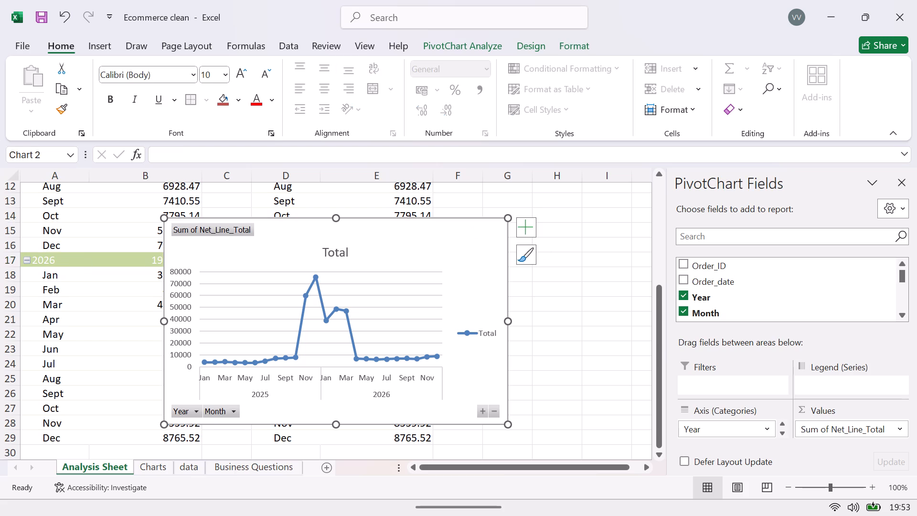
pyautogui.hotkey('ctrl', 'x')
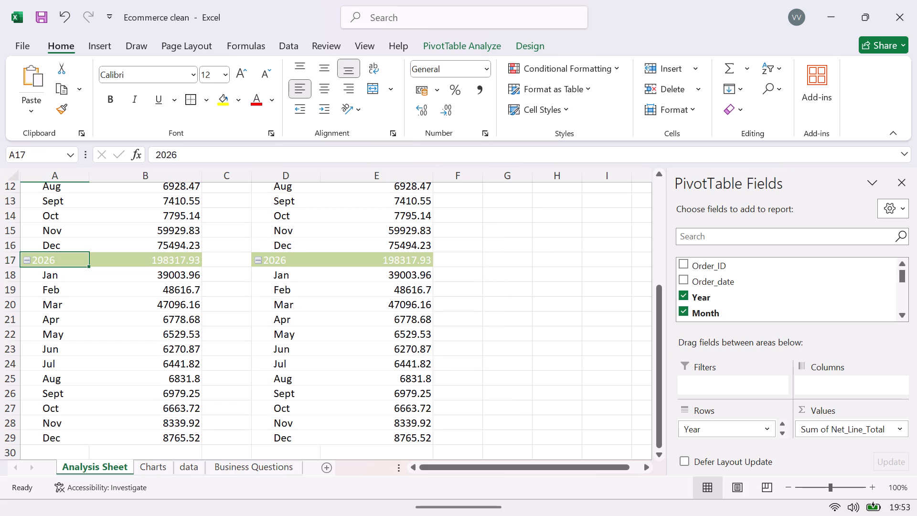
pyautogui.click(164, 466)
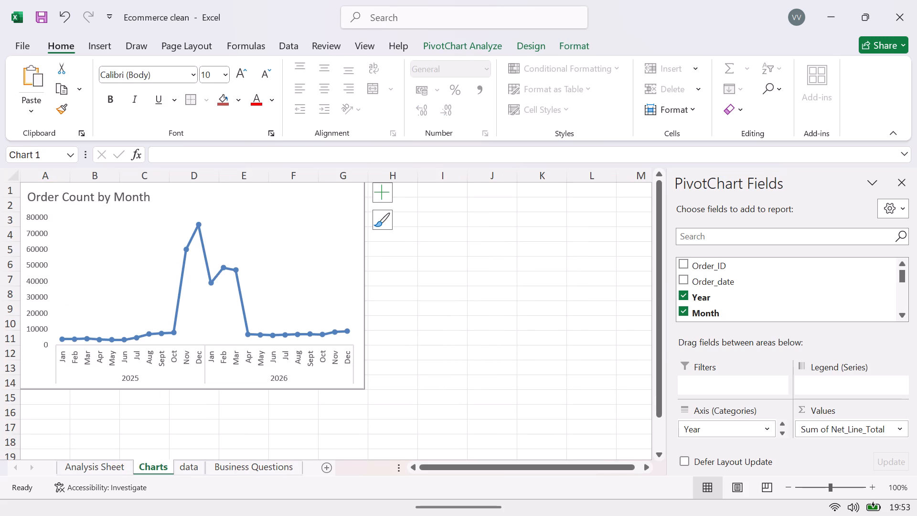
pyautogui.click(498, 269)
pyautogui.hotkey('ctrl', 'v')
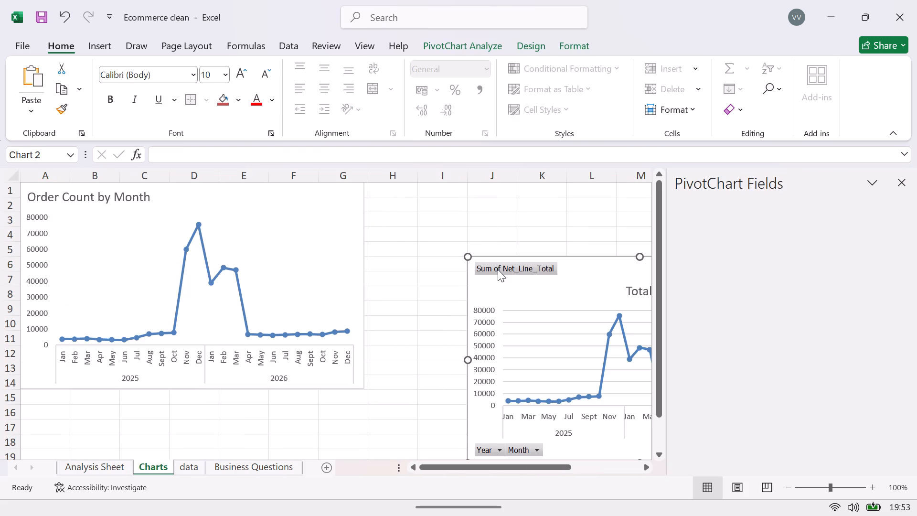
pyautogui.click(896, 178)
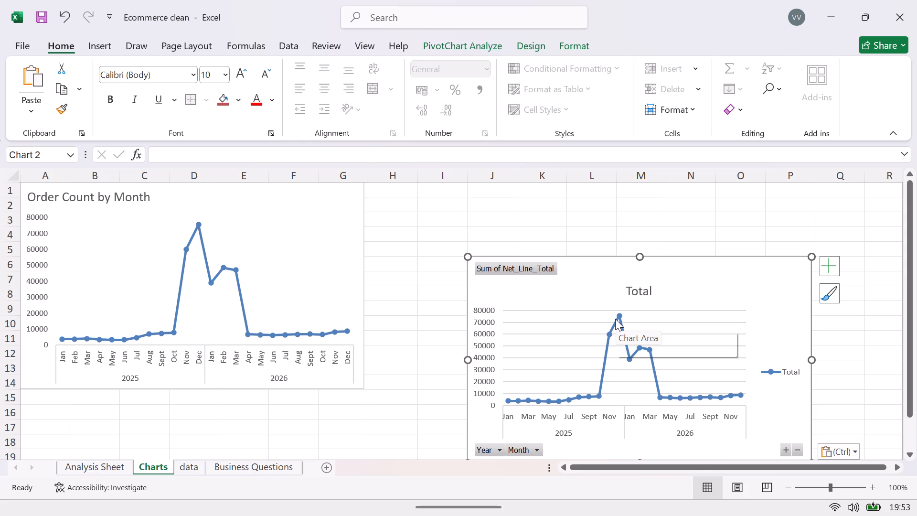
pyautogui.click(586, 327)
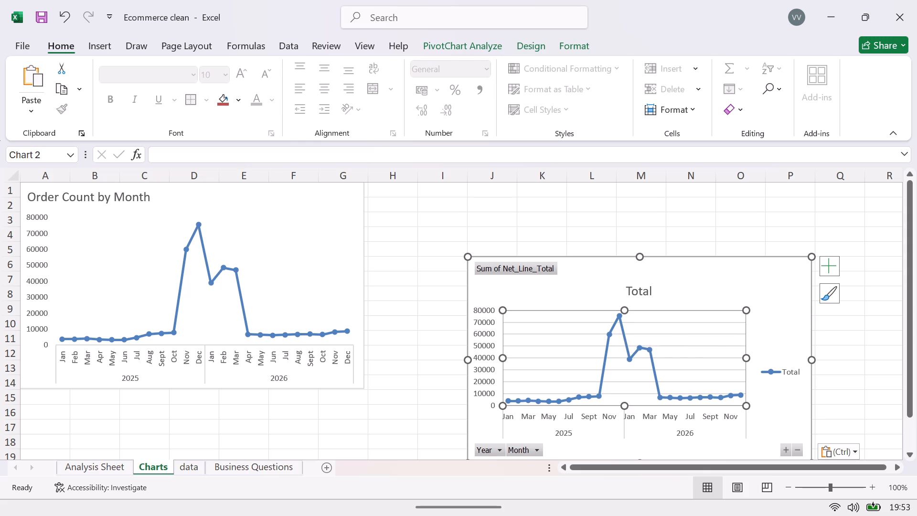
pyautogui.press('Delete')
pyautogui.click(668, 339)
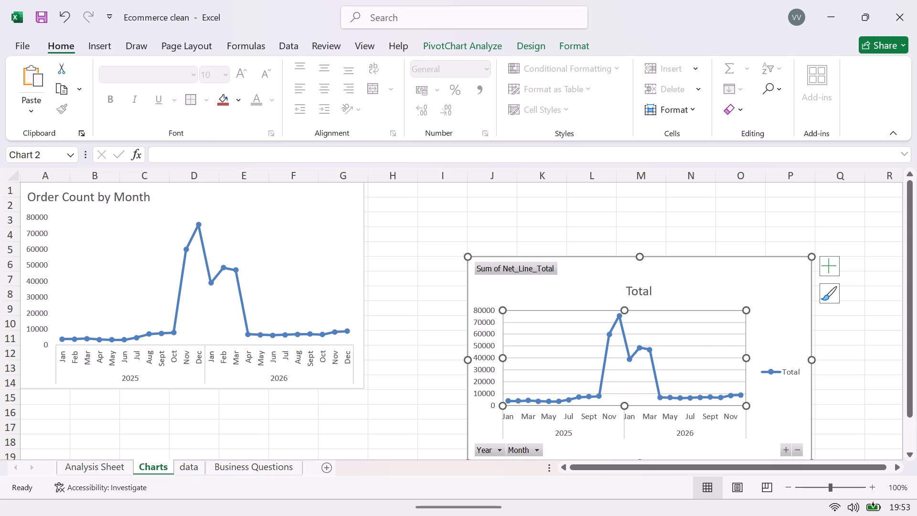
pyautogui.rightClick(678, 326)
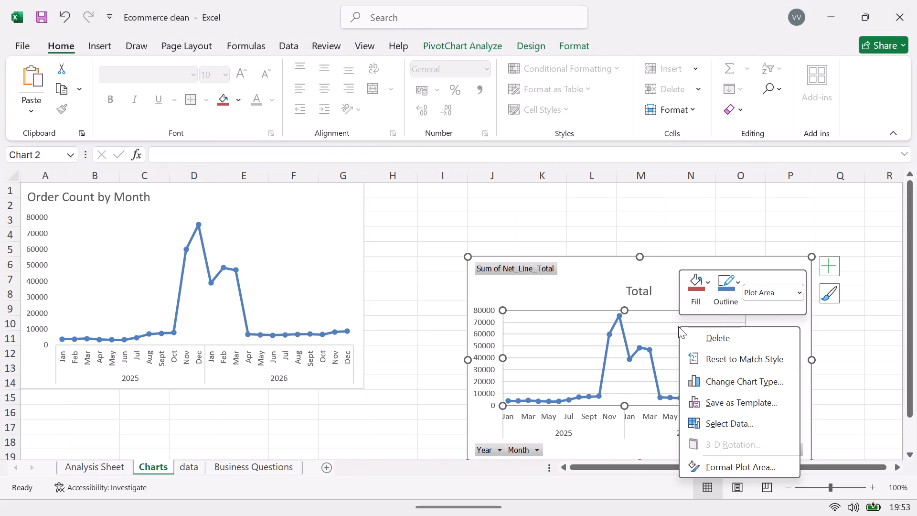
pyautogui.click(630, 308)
# Hide all field buttons on the Total PivotChart in the Charts sheet.
pyautogui.click(544, 273)
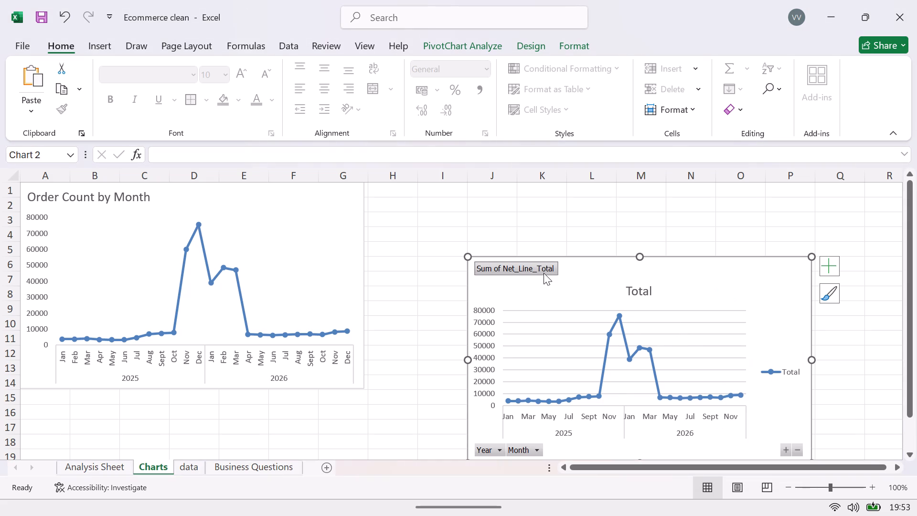
pyautogui.click(525, 43)
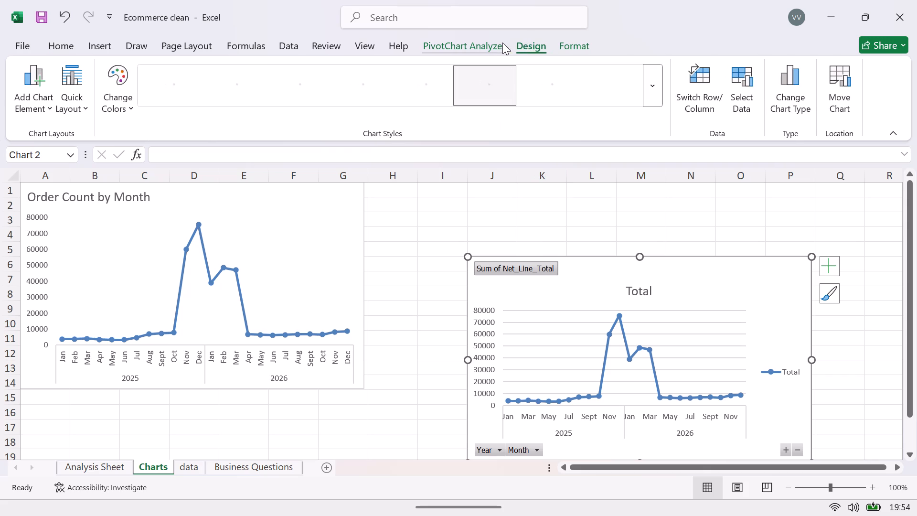
pyautogui.click(502, 43)
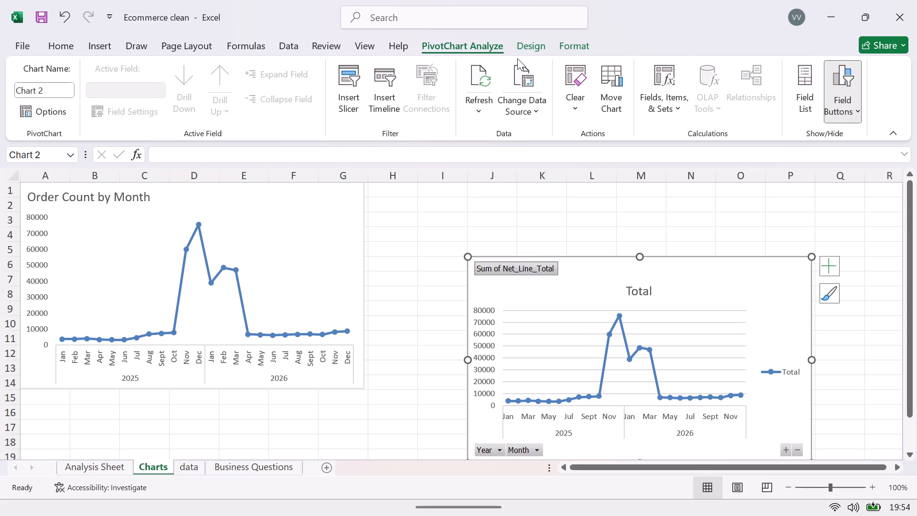
pyautogui.click(843, 86)
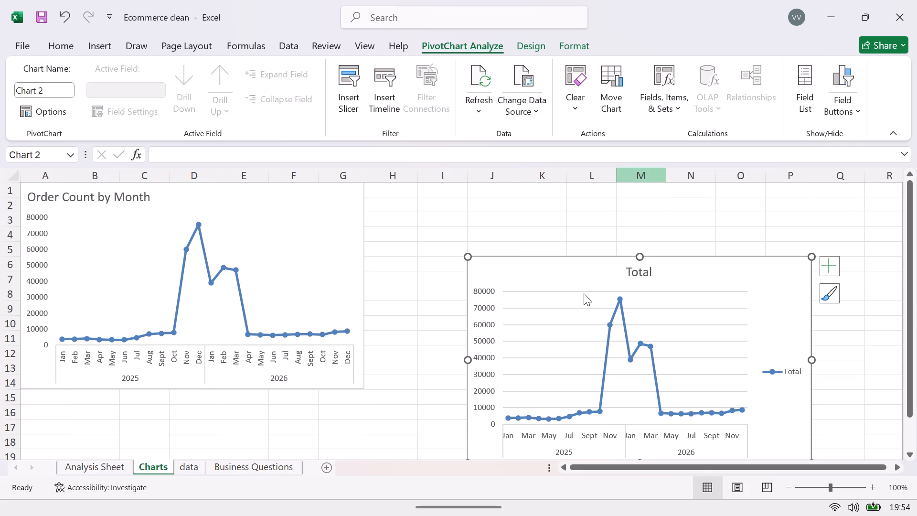
# Delete the horizontal gridlines and the legend from the Total PivotChart.
pyautogui.click(584, 293)
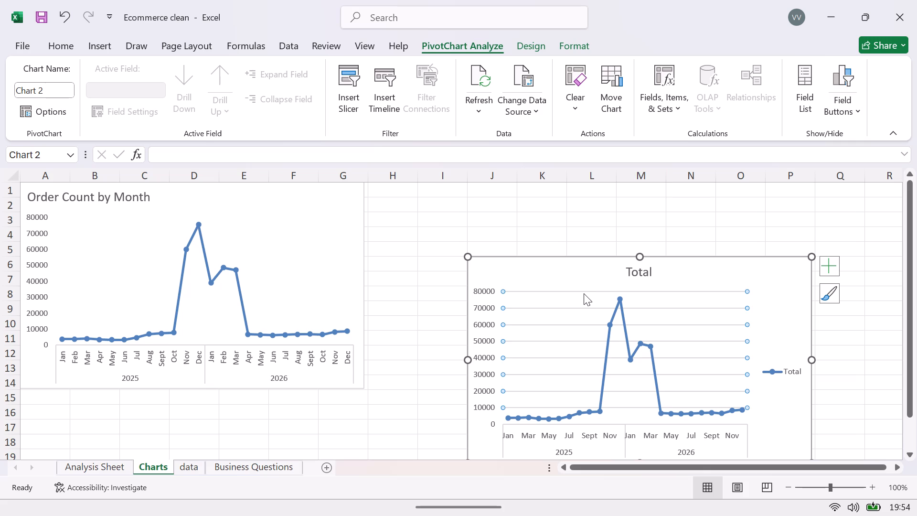
pyautogui.press('Delete')
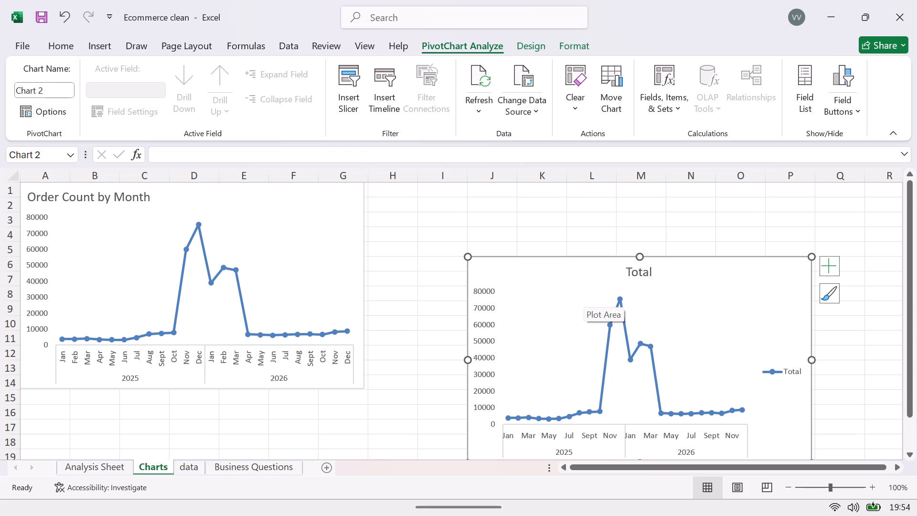
pyautogui.click(775, 374)
pyautogui.press('Delete')
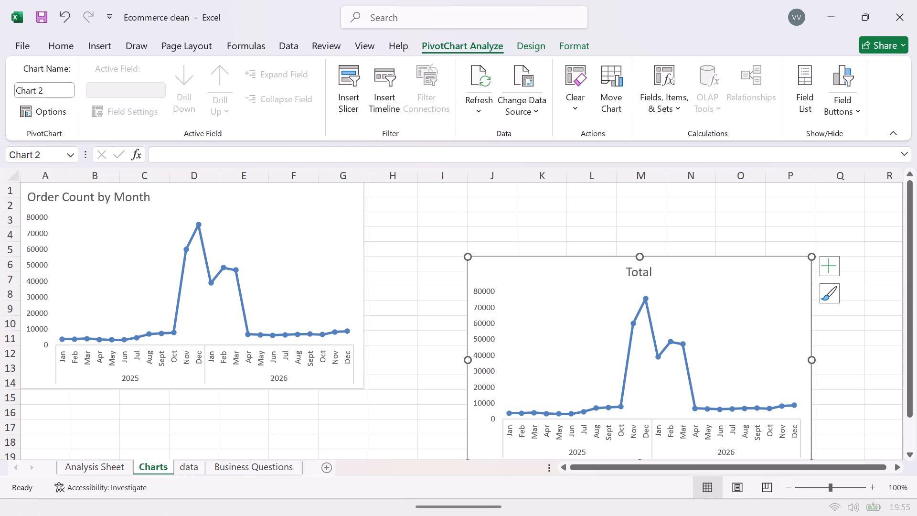
# On the Analysis Sheet, remove Sum of Net_Line_Total from the values of the PivotTable at A3.
pyautogui.click(79, 464)
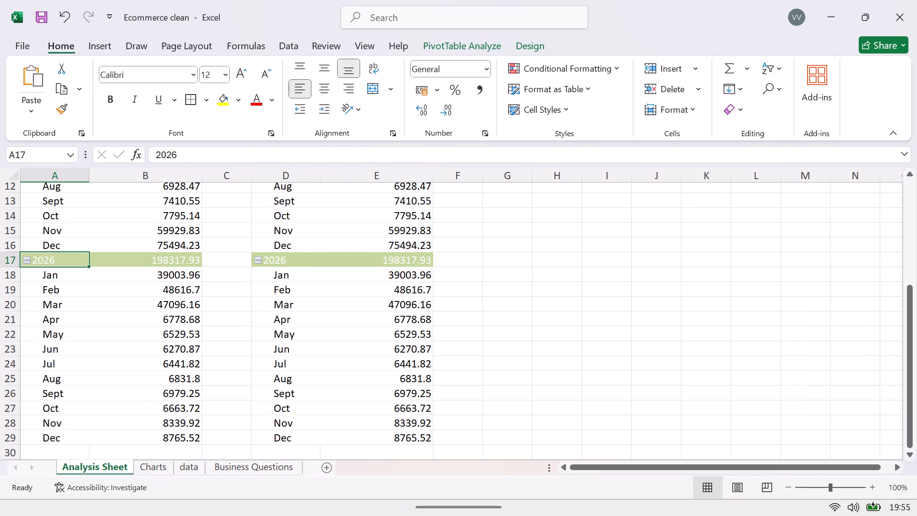
pyautogui.moveTo(915, 361); pyautogui.dragTo(914, 193)
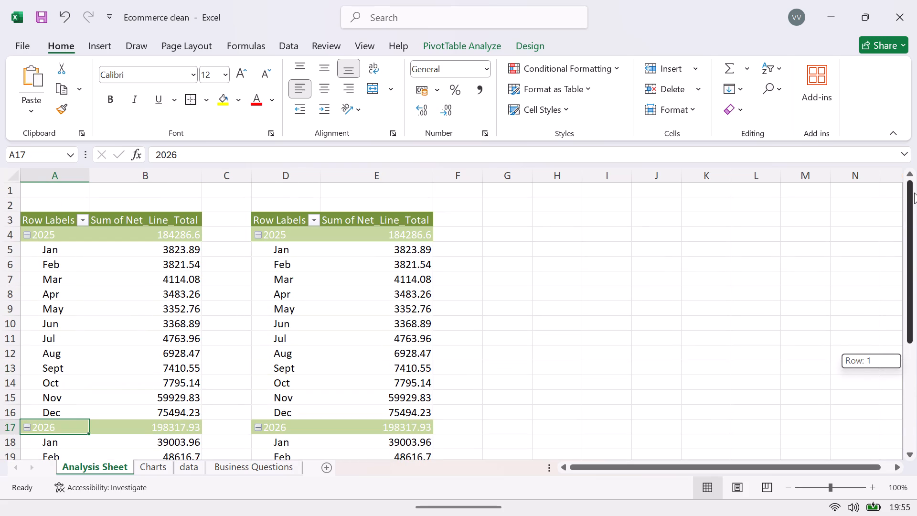
pyautogui.moveTo(914, 193); pyautogui.dragTo(910, 356)
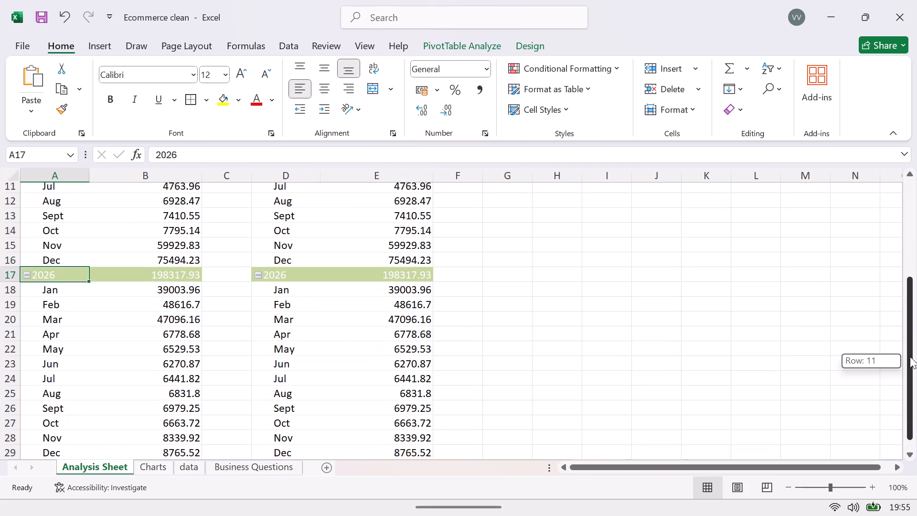
pyautogui.moveTo(910, 356); pyautogui.dragTo(883, 153)
pyautogui.click(889, 109)
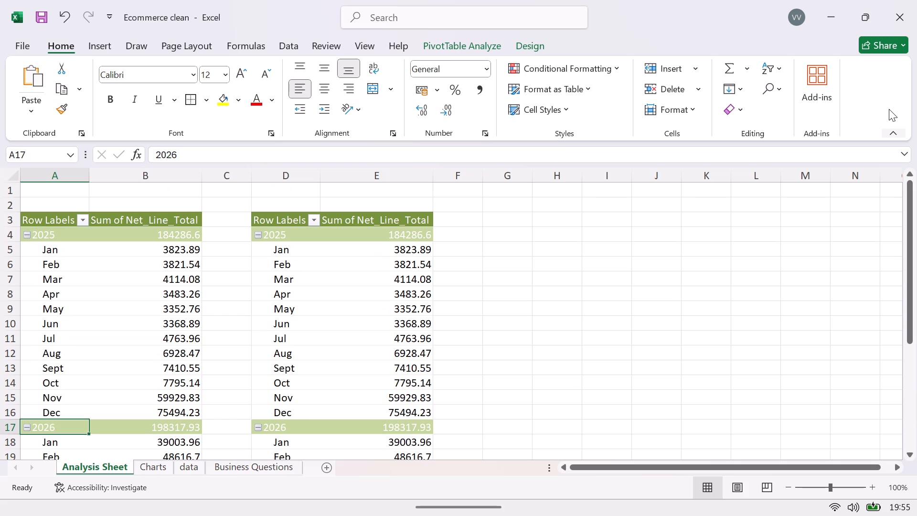
pyautogui.click(127, 265)
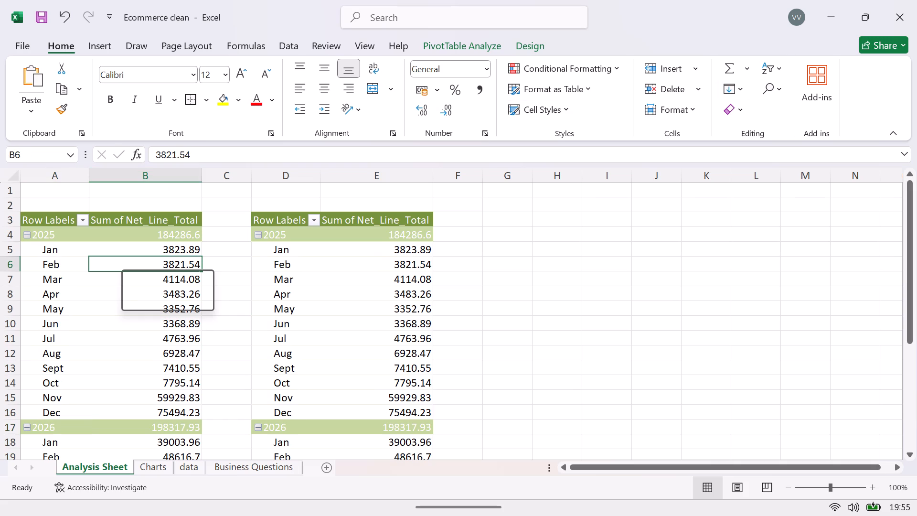
pyautogui.rightClick(119, 260)
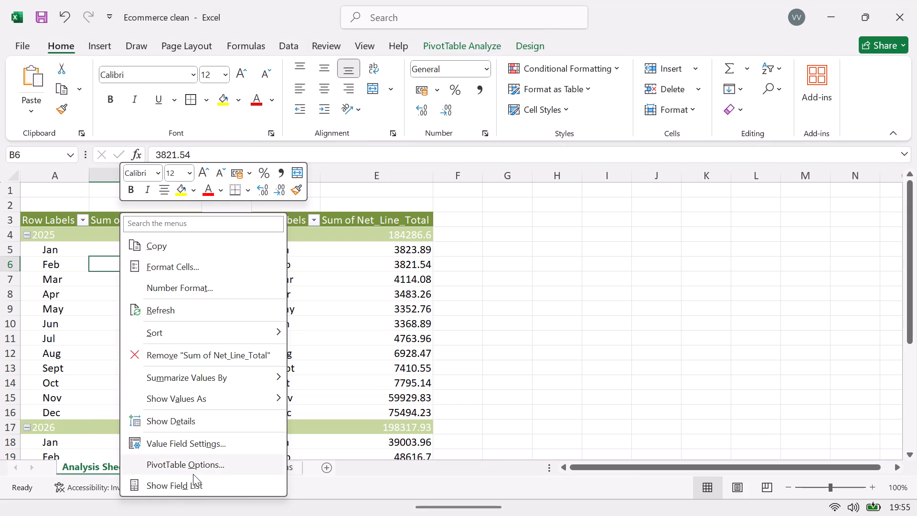
pyautogui.click(195, 490)
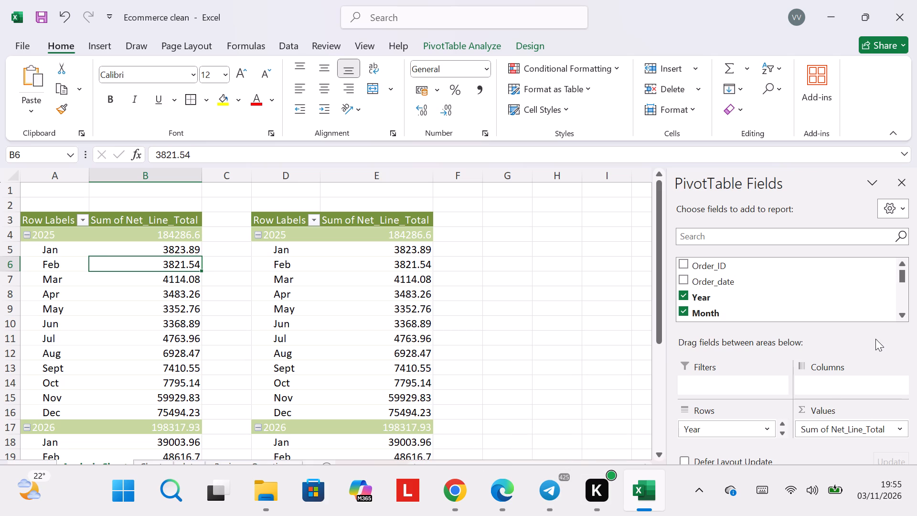
pyautogui.rightClick(847, 433)
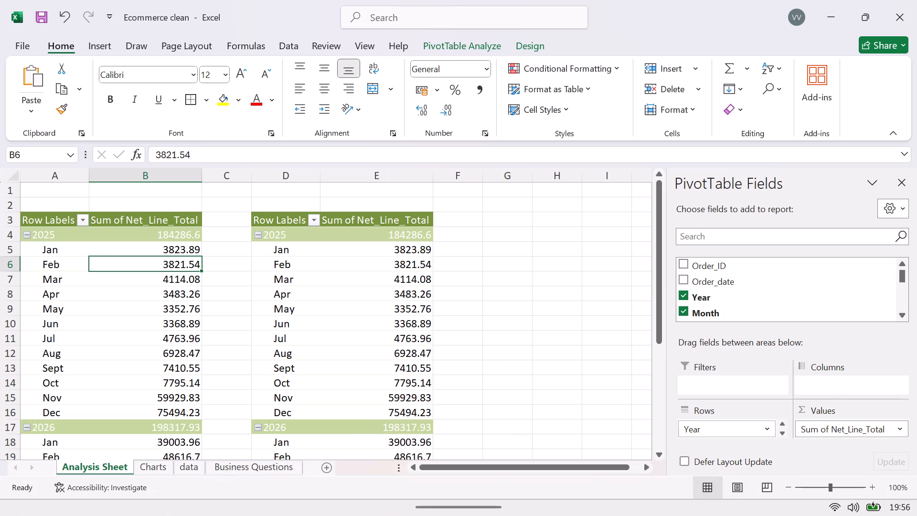
pyautogui.moveTo(845, 428); pyautogui.dragTo(821, 346)
pyautogui.moveTo(821, 346); pyautogui.dragTo(797, 306)
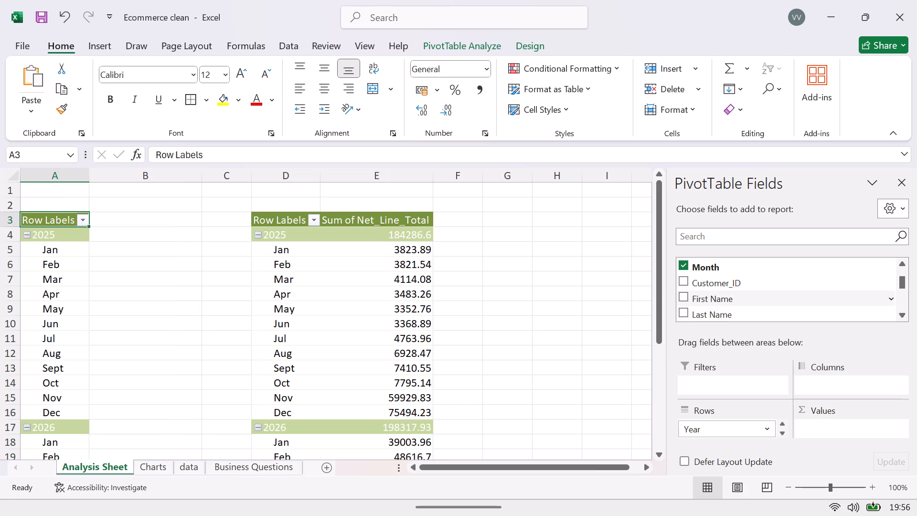
# Add Order_ID to both the rows and the values of the PivotTable at A3, summarised as Count of Order_ID.
pyautogui.click(901, 266)
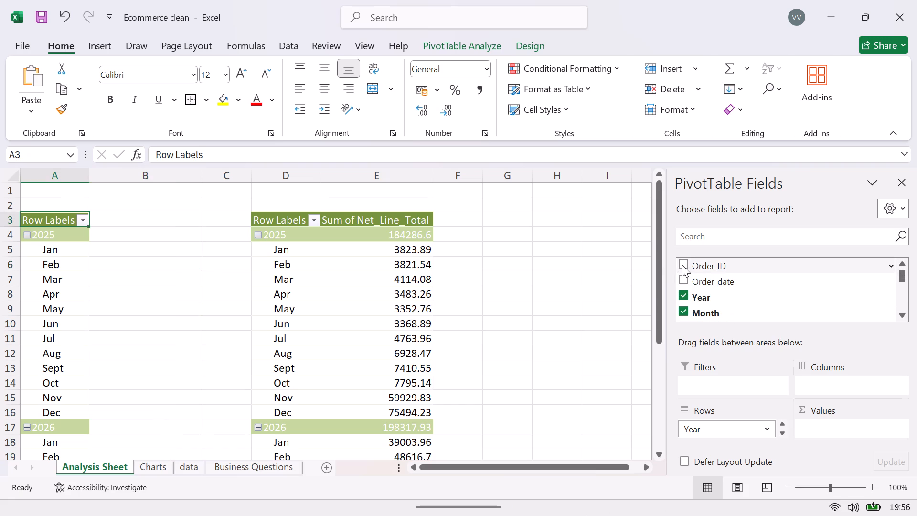
pyautogui.click(682, 265)
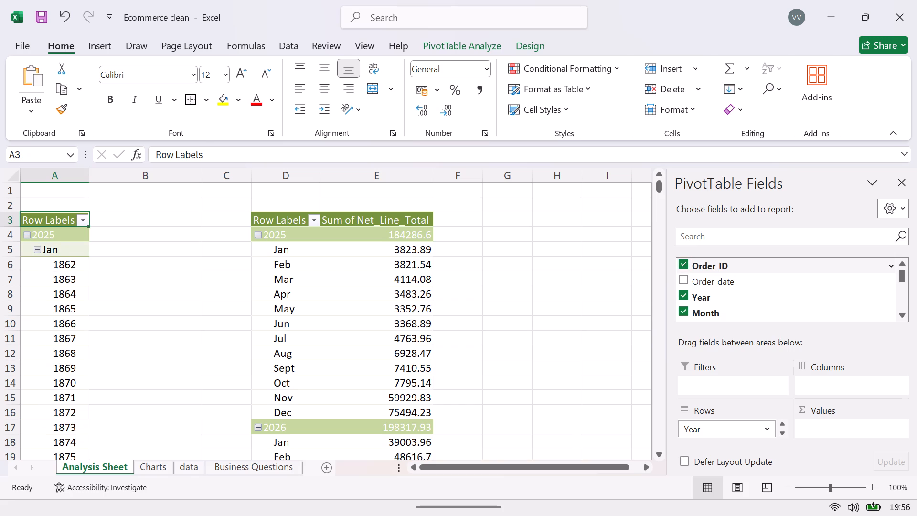
pyautogui.moveTo(697, 265); pyautogui.dragTo(751, 342)
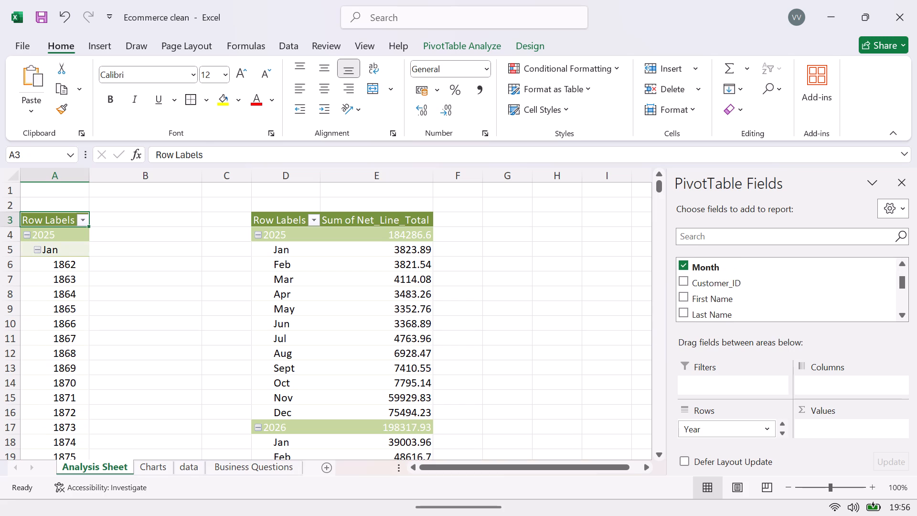
pyautogui.moveTo(751, 342); pyautogui.dragTo(751, 316)
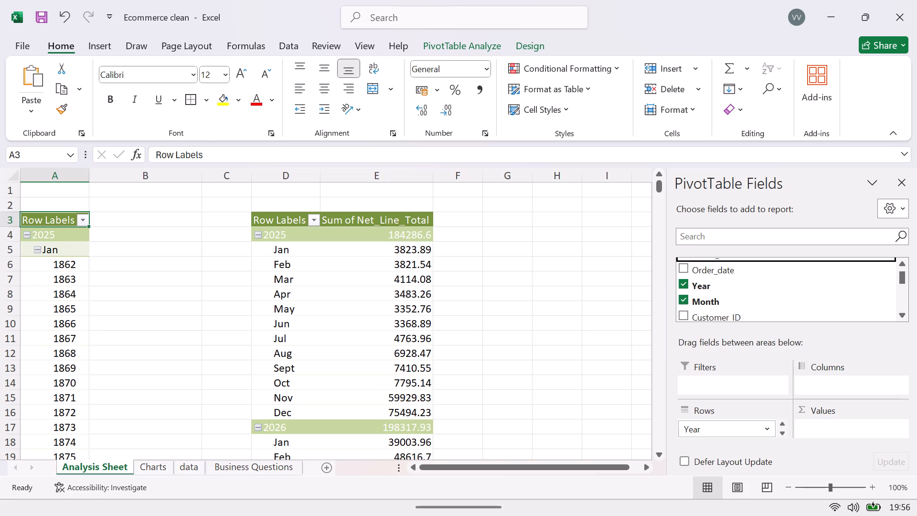
pyautogui.moveTo(751, 316); pyautogui.dragTo(810, 430)
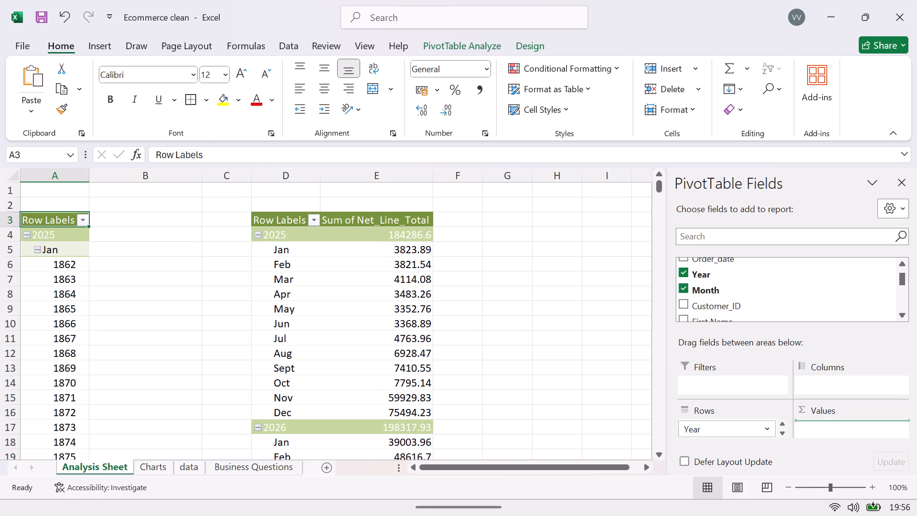
pyautogui.moveTo(810, 430); pyautogui.dragTo(815, 429)
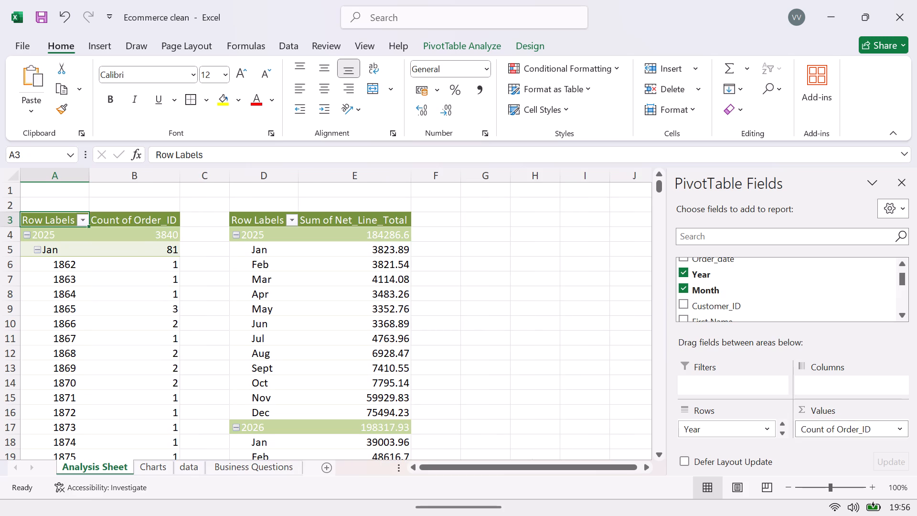
# Remove Order_ID from the row fields of the PivotTable at A3.
pyautogui.doubleClick(782, 433)
pyautogui.click(782, 433)
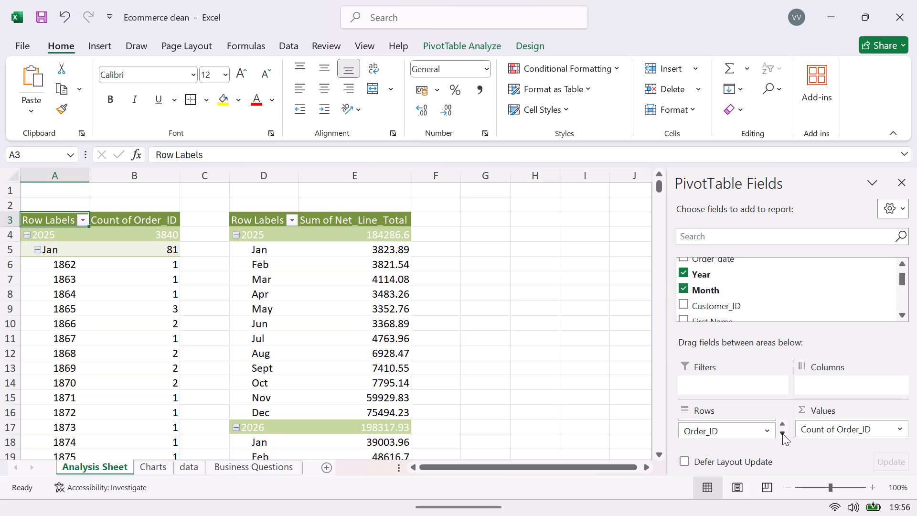
pyautogui.doubleClick(782, 433)
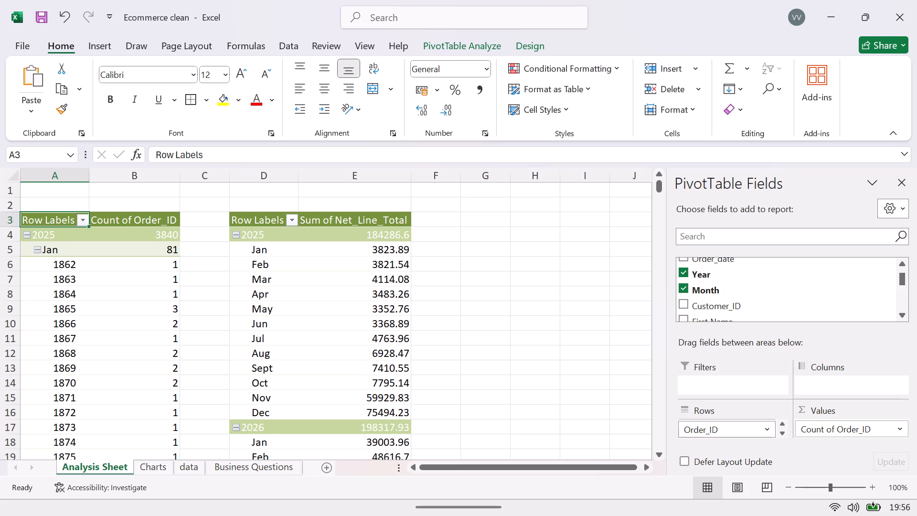
pyautogui.moveTo(741, 429); pyautogui.dragTo(732, 341)
pyautogui.moveTo(732, 341); pyautogui.dragTo(727, 309)
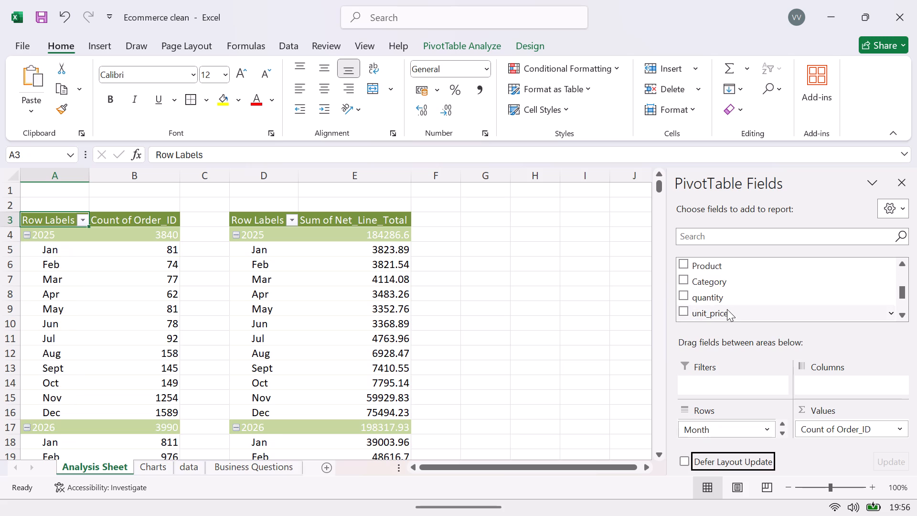
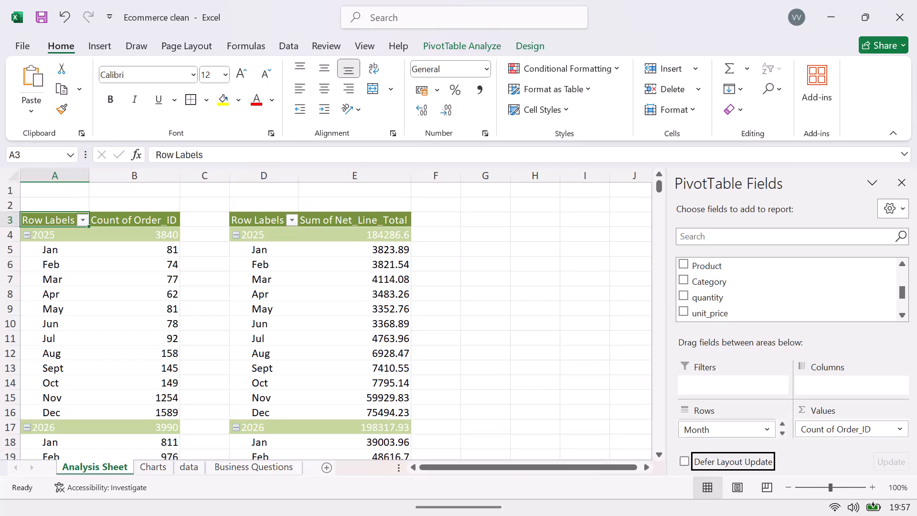
# Go to the Charts sheet and close the PivotChart Fields pane.
pyautogui.click(144, 468)
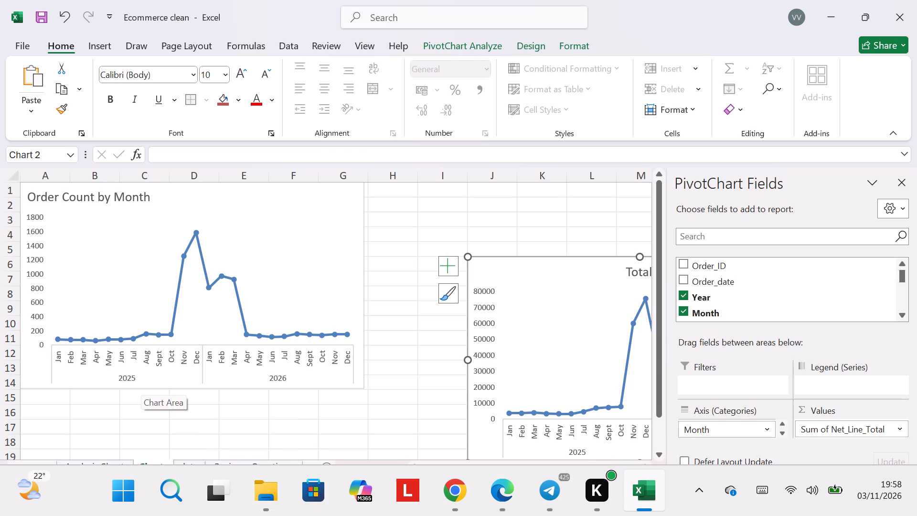
pyautogui.click(901, 186)
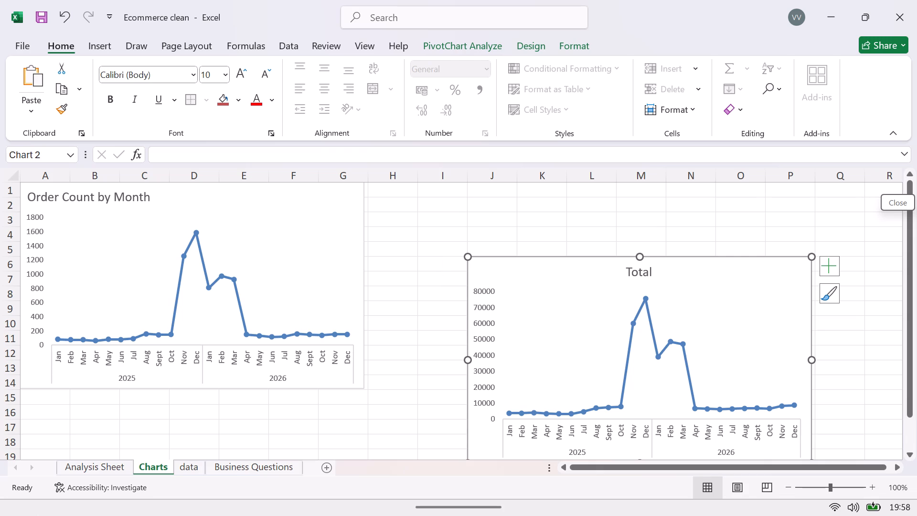
# Review the list on the Business Questions sheet, ending back on the Analysis Sheet.
pyautogui.click(268, 468)
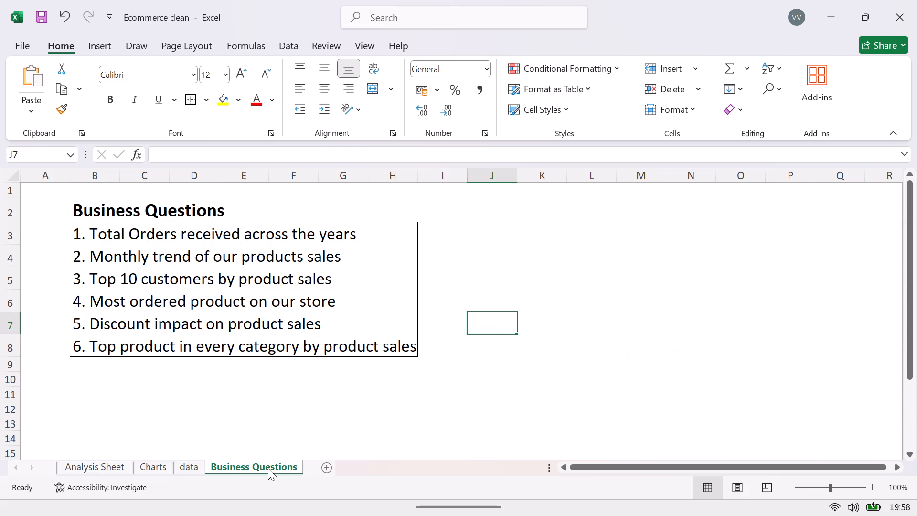
pyautogui.click(78, 463)
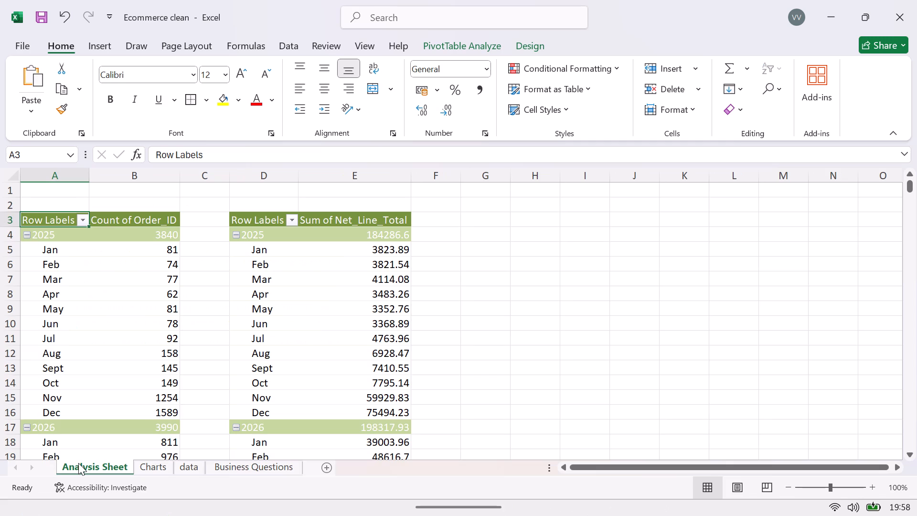
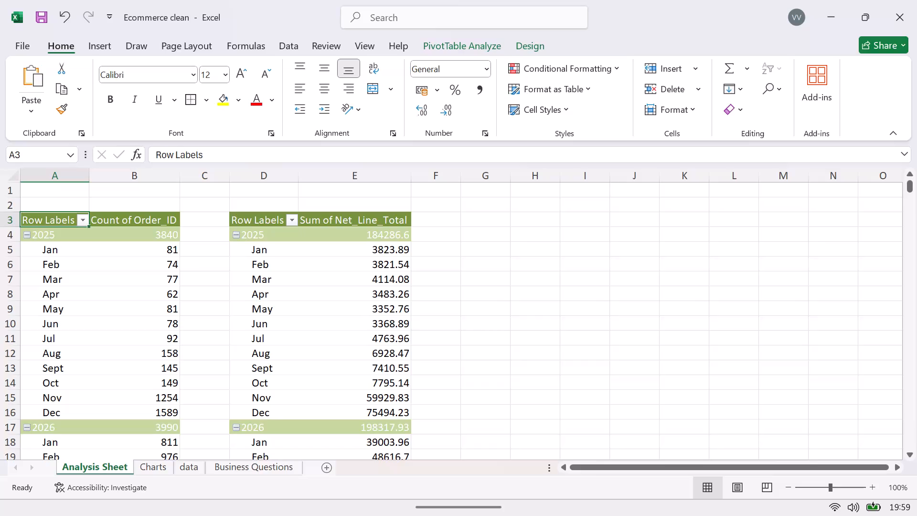
# Check the list on the Business Questions sheet and return to the Analysis Sheet.
pyautogui.click(231, 471)
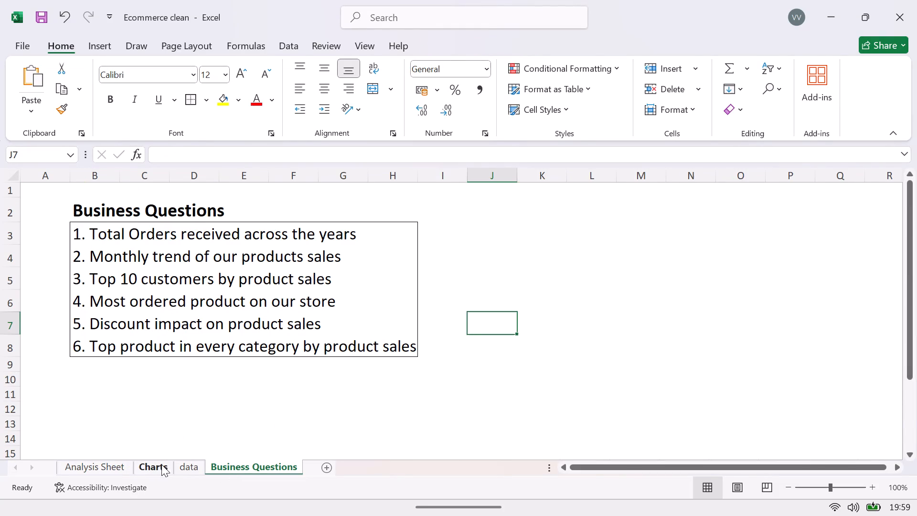
pyautogui.click(124, 467)
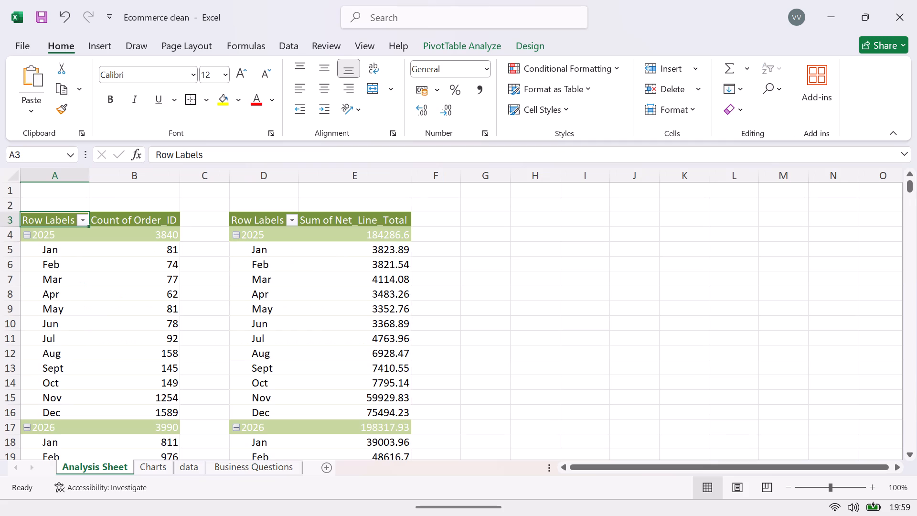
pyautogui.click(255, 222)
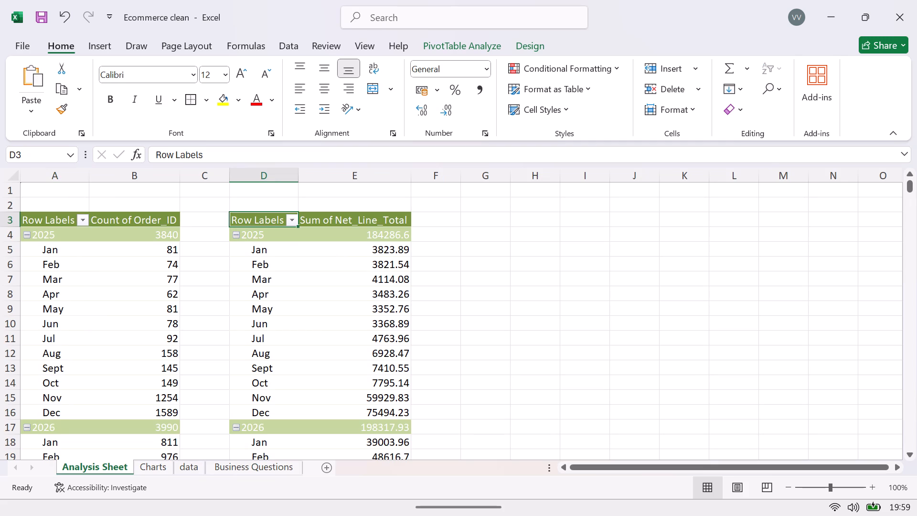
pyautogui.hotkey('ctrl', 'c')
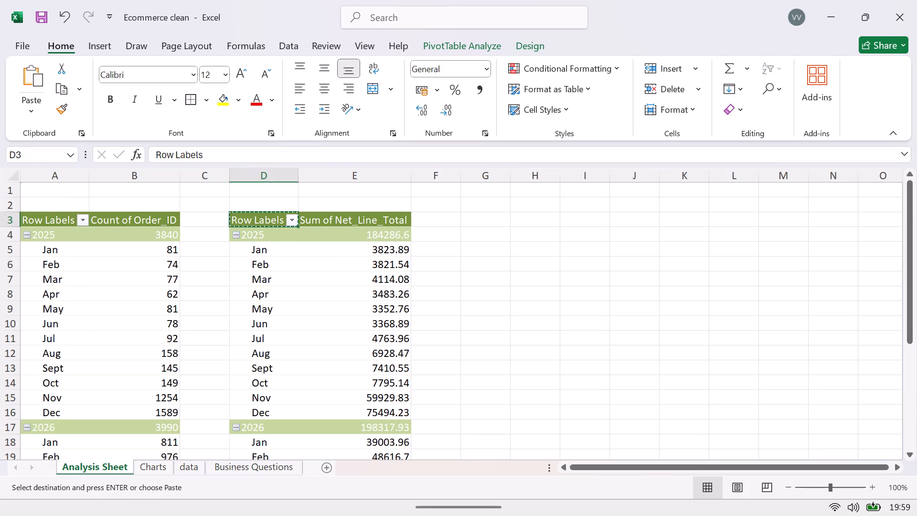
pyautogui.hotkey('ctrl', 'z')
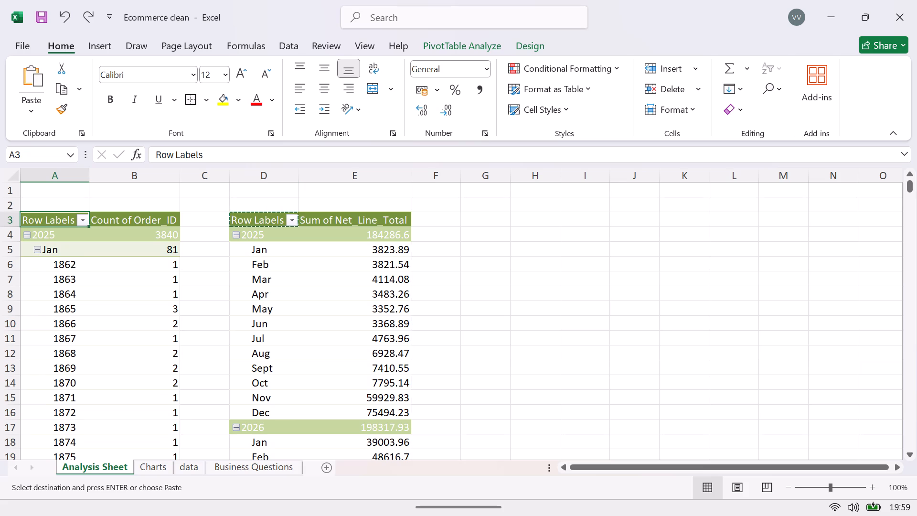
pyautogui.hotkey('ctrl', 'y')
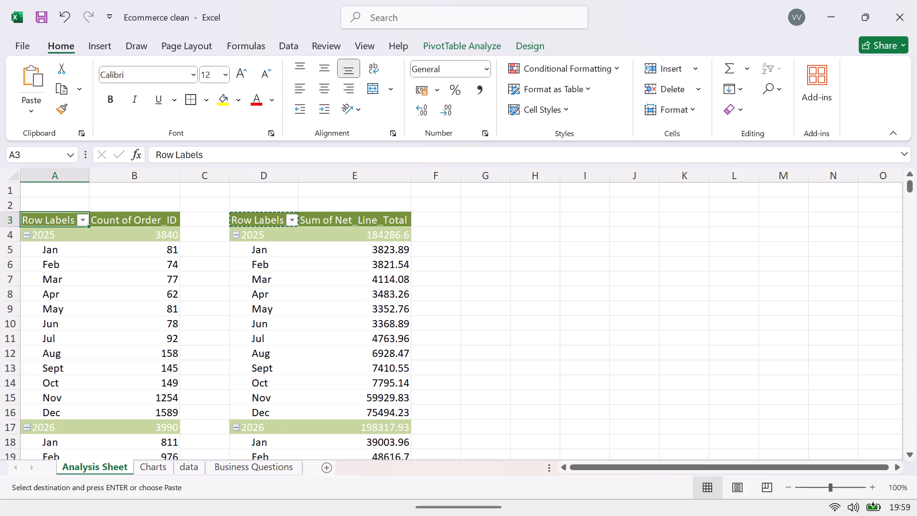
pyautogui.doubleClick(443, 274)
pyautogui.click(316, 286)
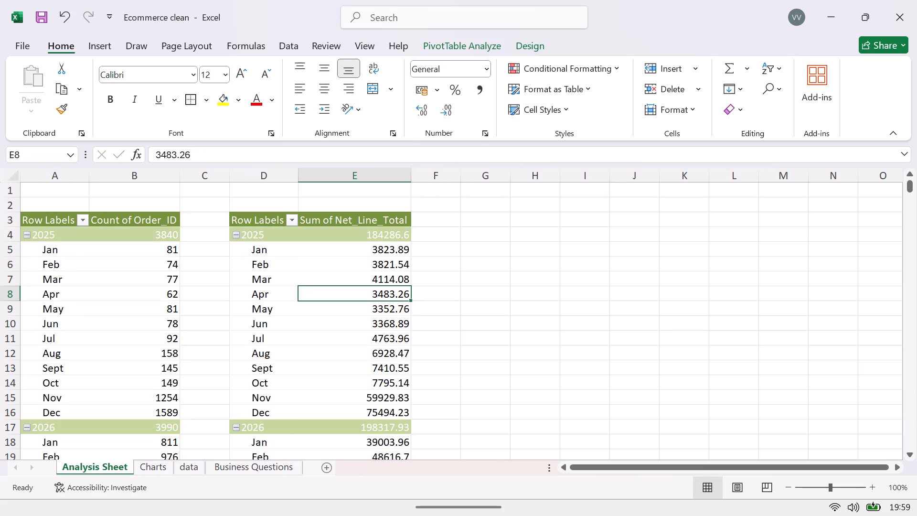
# Collapse the 2025 and 2026 groups in the Sum of Net_Line_Total PivotTable.
pyautogui.click(236, 233)
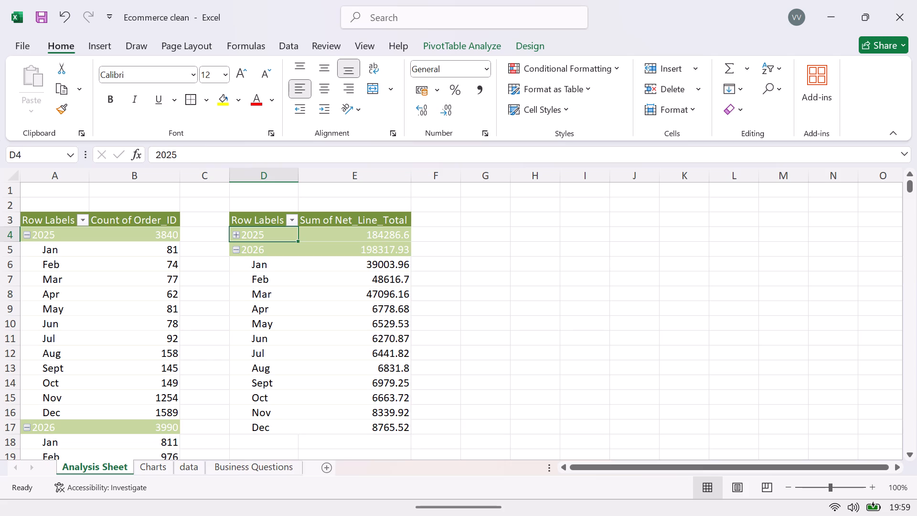
pyautogui.click(240, 251)
pyautogui.click(240, 251)
pyautogui.doubleClick(240, 251)
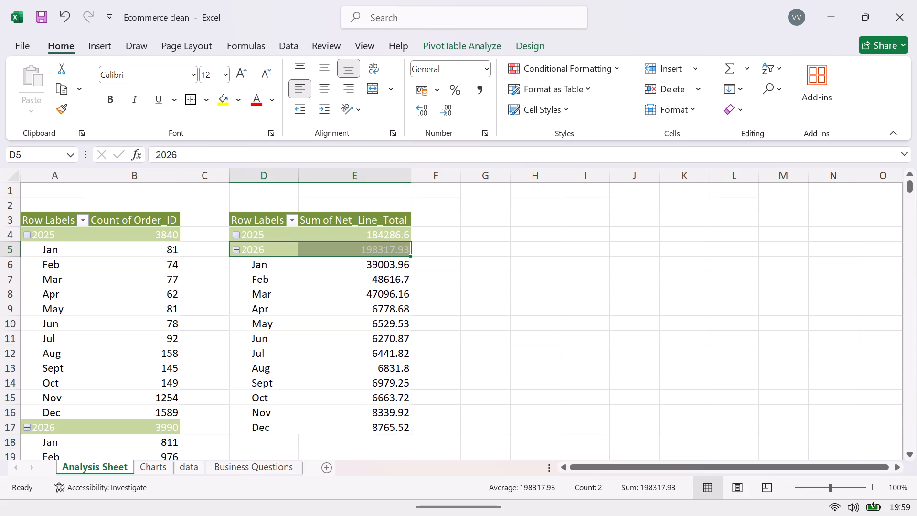
pyautogui.doubleClick(236, 248)
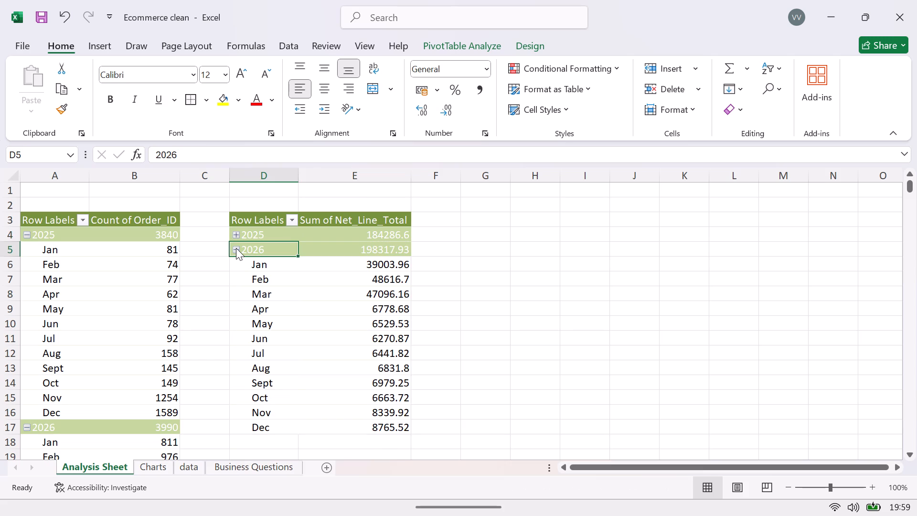
pyautogui.click(236, 248)
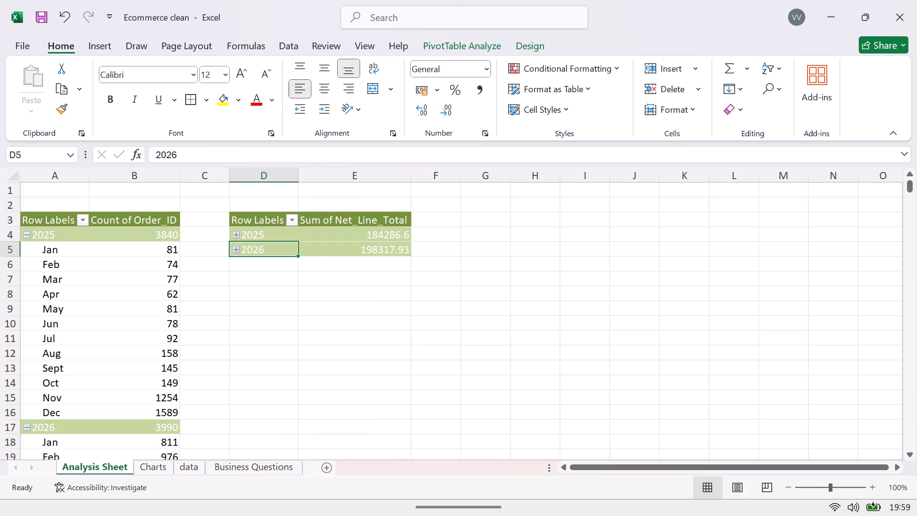
# Copy the whole collapsed Net_Line_Total PivotTable (D3:E5) and paste it at cell G3.
pyautogui.moveTo(245, 215); pyautogui.dragTo(313, 232)
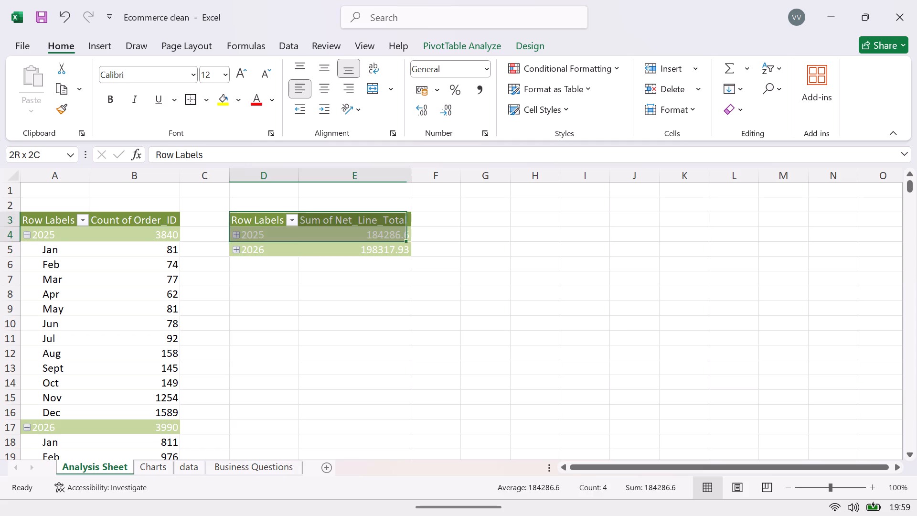
pyautogui.moveTo(313, 232); pyautogui.dragTo(402, 255)
pyautogui.hotkey('ctrl', 'c')
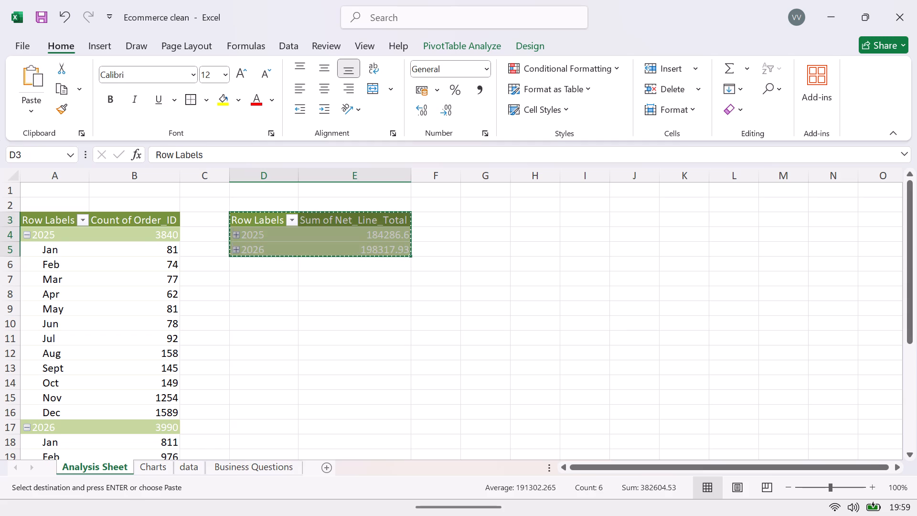
pyautogui.click(472, 222)
pyautogui.hotkey('ctrl', 'v')
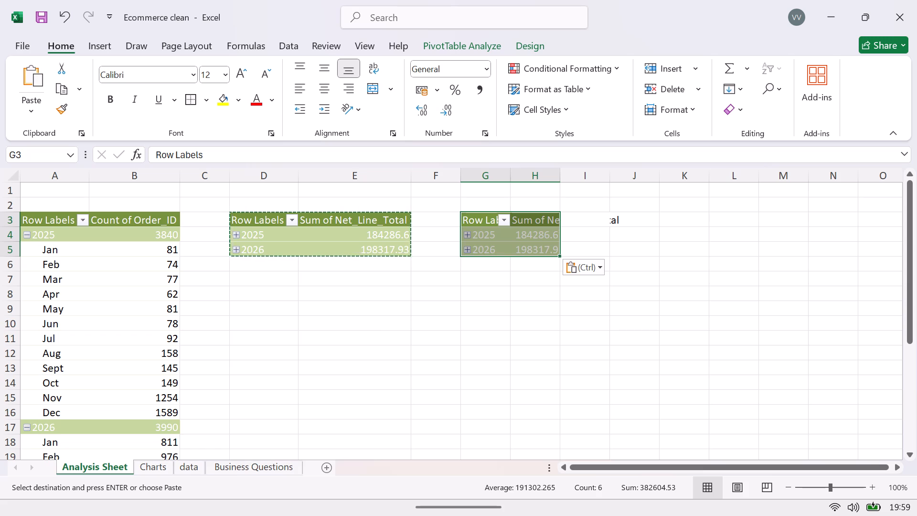
# Check the Business Questions sheet for the next question to answer and return to the Analysis Sheet.
pyautogui.click(270, 469)
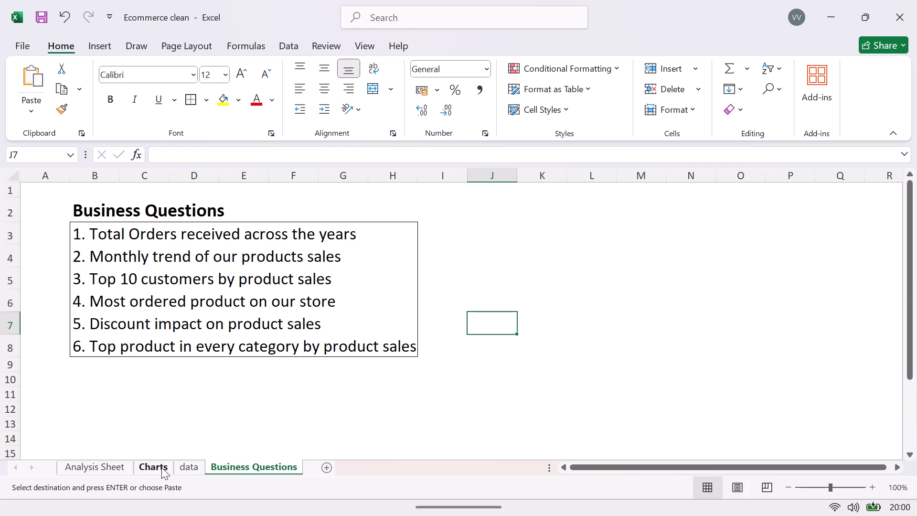
pyautogui.click(106, 464)
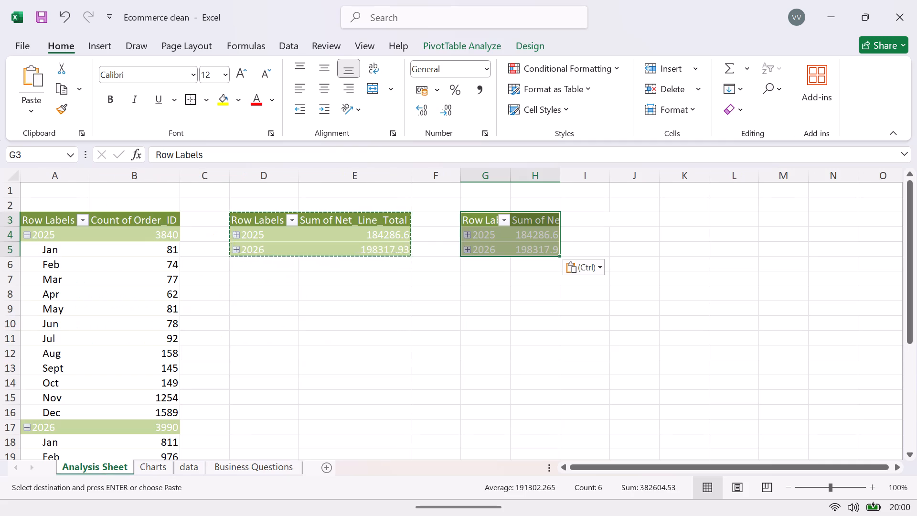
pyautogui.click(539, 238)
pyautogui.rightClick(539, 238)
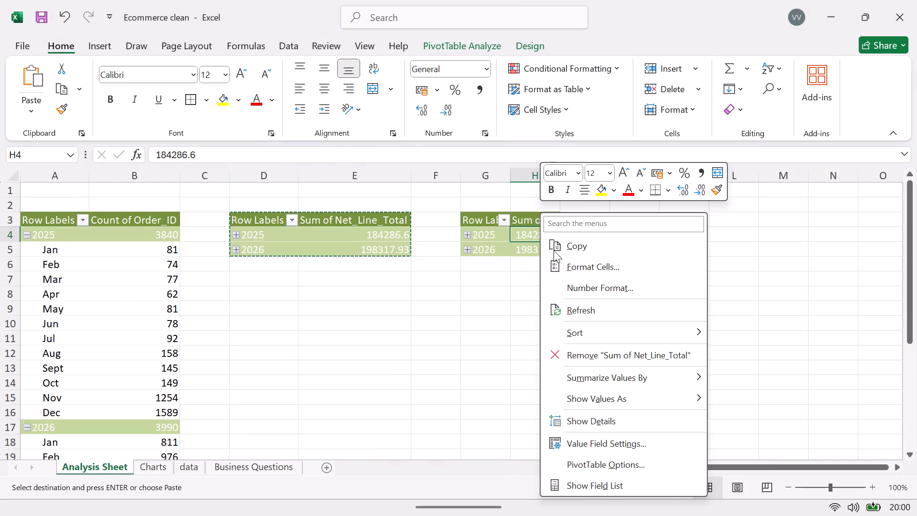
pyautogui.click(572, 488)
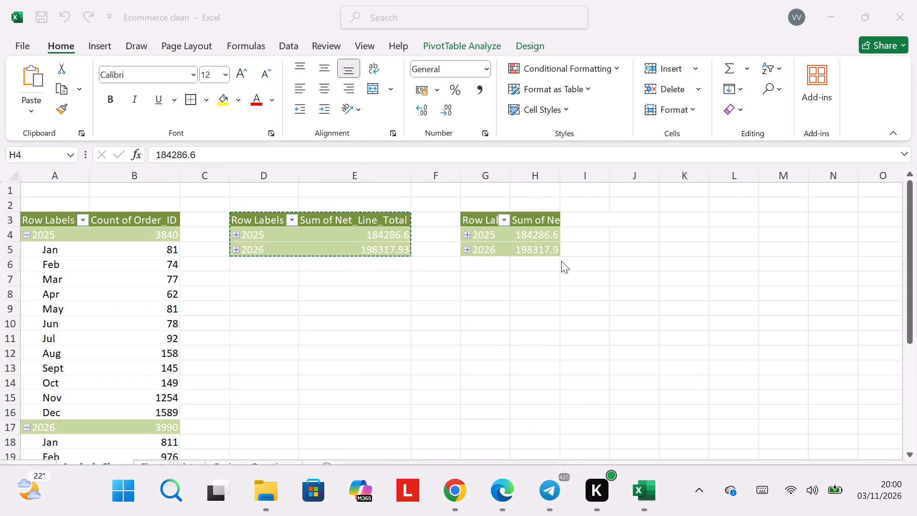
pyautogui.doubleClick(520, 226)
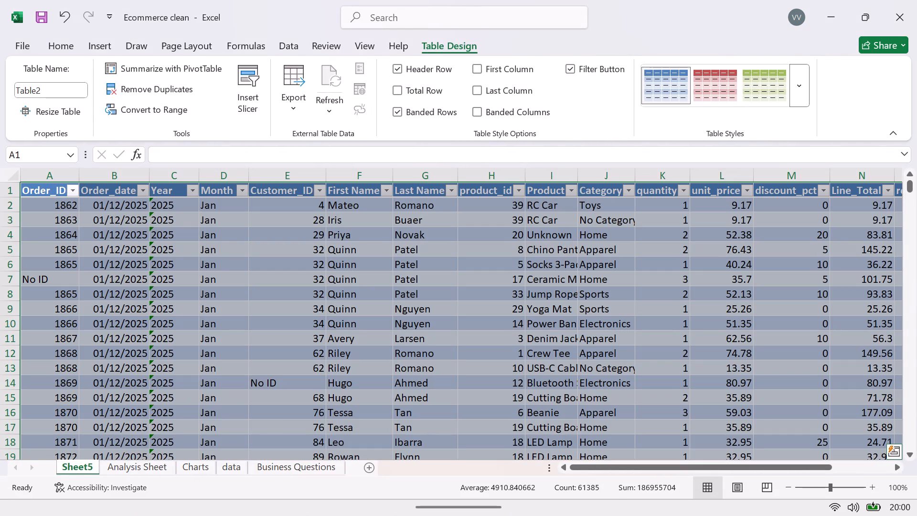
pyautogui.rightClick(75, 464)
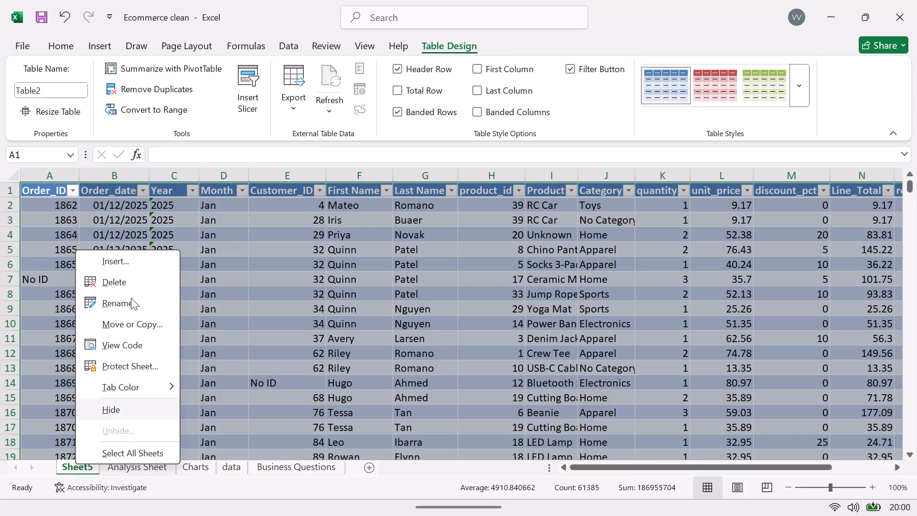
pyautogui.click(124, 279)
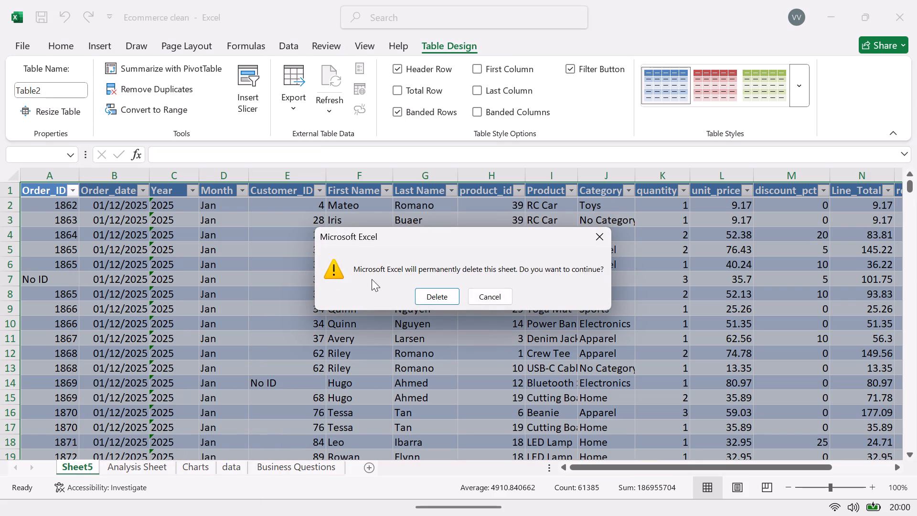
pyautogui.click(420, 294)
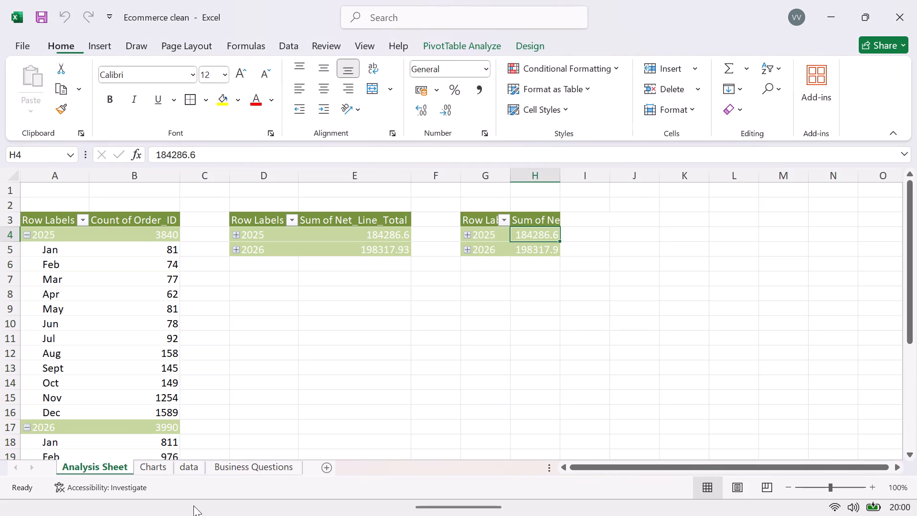
# Show the field list for the pasted PivotTable at G3 and remove Month, Year and Sum of Net_Line_Total from it.
pyautogui.rightClick(489, 230)
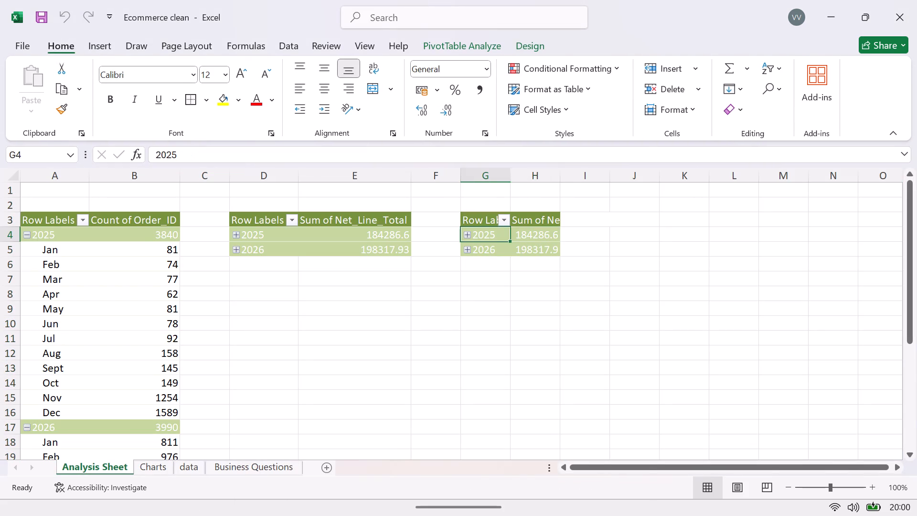
pyautogui.click(509, 483)
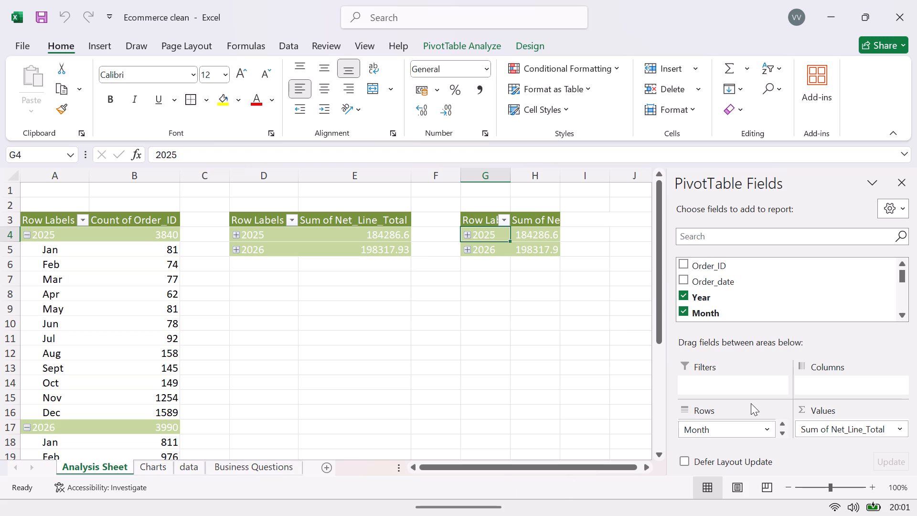
pyautogui.moveTo(741, 430); pyautogui.dragTo(725, 270)
pyautogui.moveTo(718, 428); pyautogui.dragTo(717, 360)
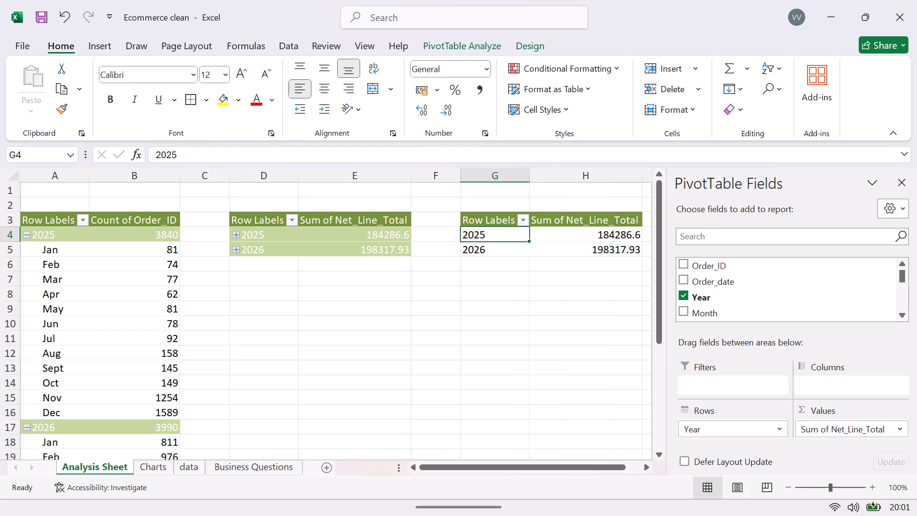
pyautogui.moveTo(717, 360); pyautogui.dragTo(703, 288)
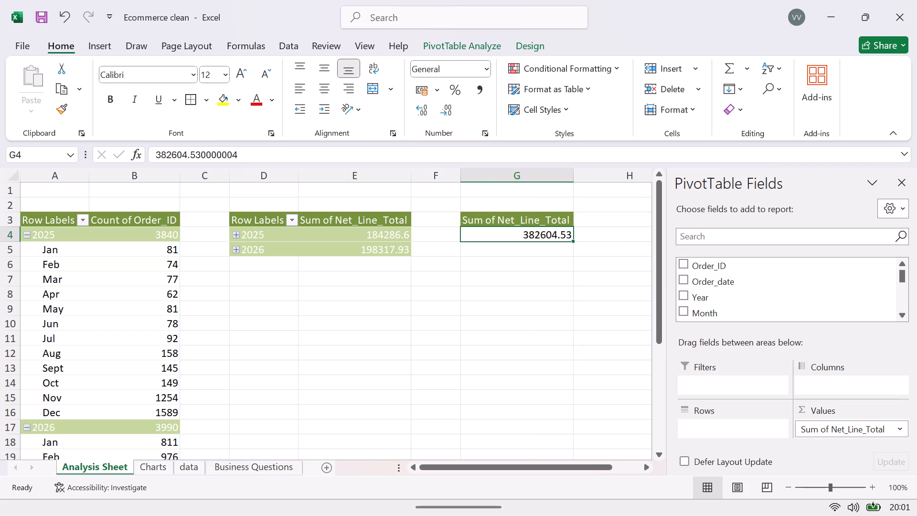
pyautogui.moveTo(803, 425); pyautogui.dragTo(767, 228)
pyautogui.moveTo(832, 427); pyautogui.dragTo(797, 302)
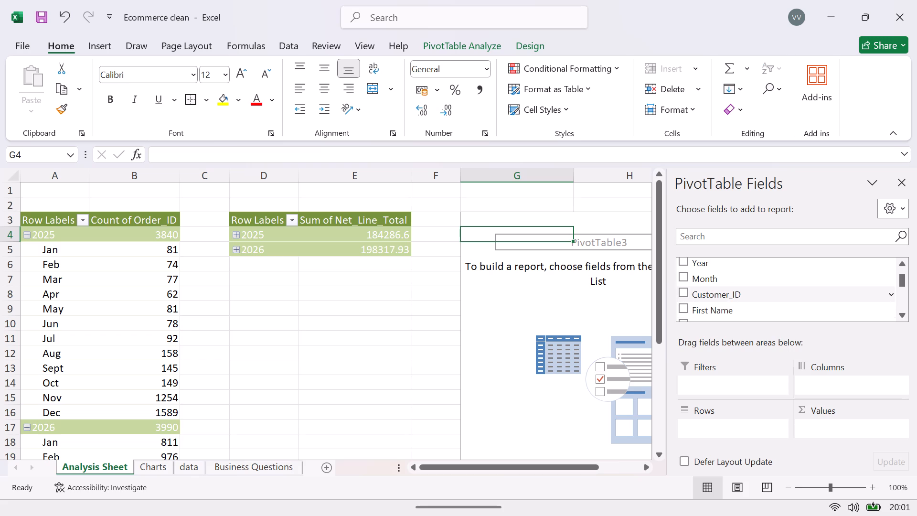
# Add the First Name field to the rows of the emptied PivotTable at G3.
pyautogui.moveTo(903, 280); pyautogui.dragTo(896, 253)
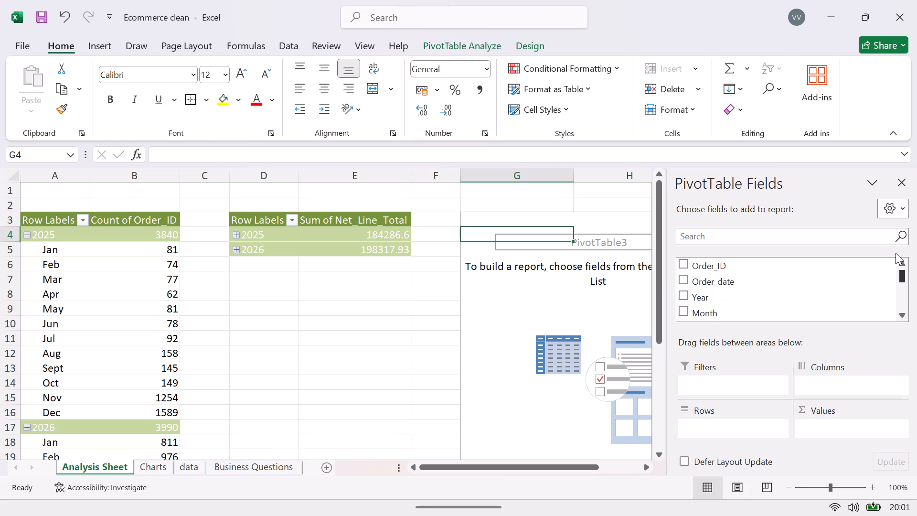
pyautogui.moveTo(896, 253); pyautogui.dragTo(895, 252)
pyautogui.moveTo(895, 252); pyautogui.dragTo(896, 262)
pyautogui.moveTo(896, 262); pyautogui.dragTo(898, 271)
pyautogui.moveTo(904, 277); pyautogui.dragTo(904, 286)
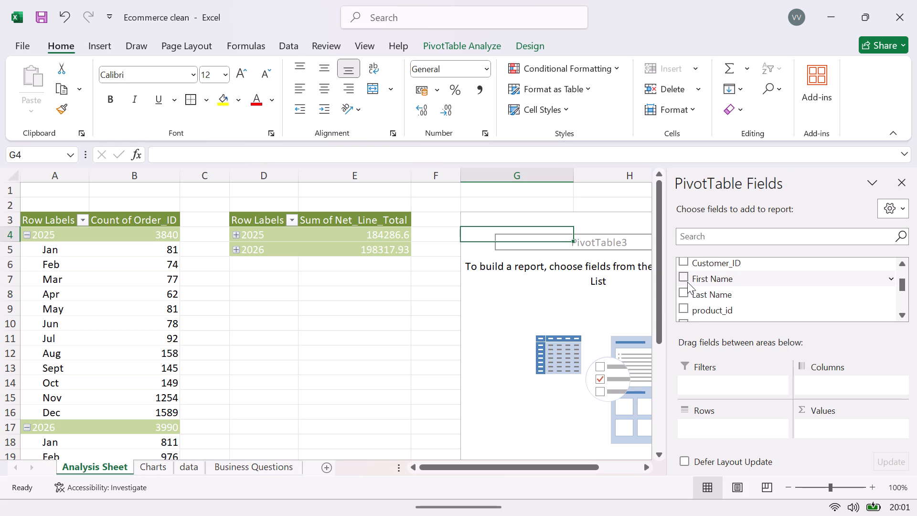
pyautogui.click(684, 275)
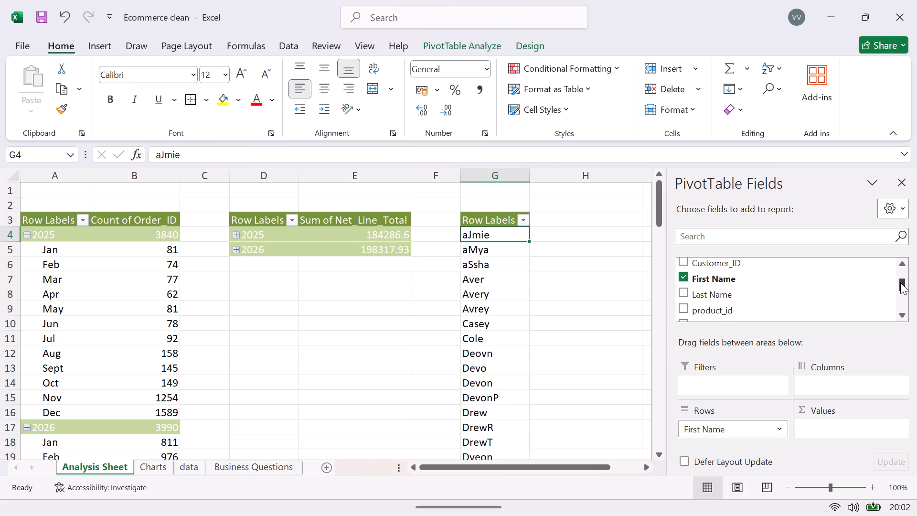
# Add the Net_Line_Total field as a summed value to the First Name PivotTable at G3.
pyautogui.moveTo(900, 282); pyautogui.dragTo(902, 308)
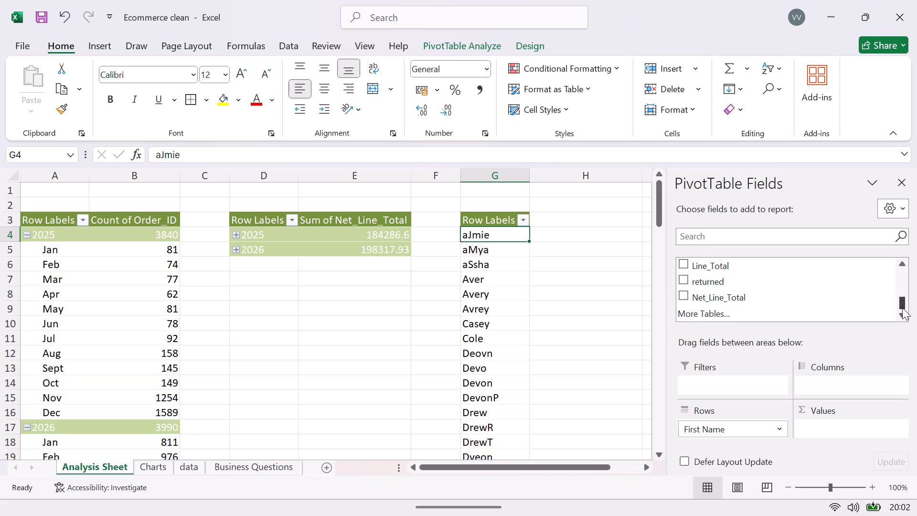
pyautogui.click(682, 295)
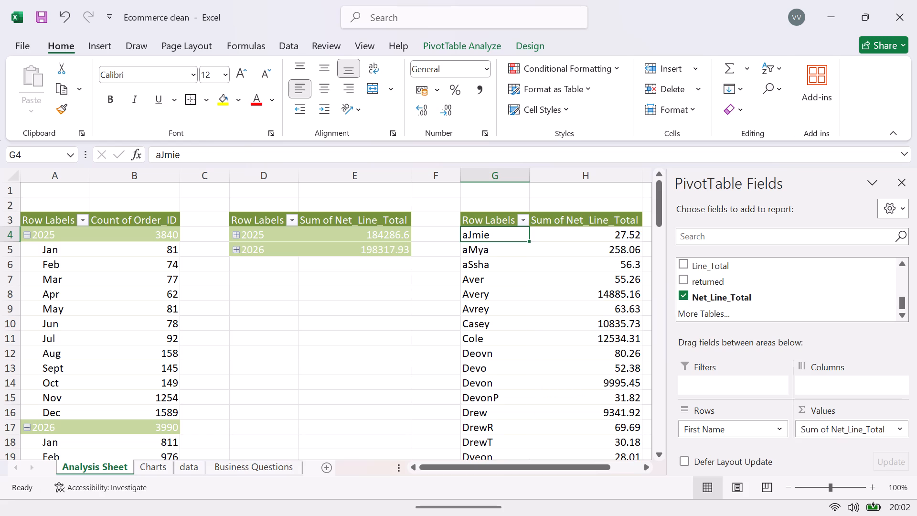
# Sort the First Name PivotTable by Sum of Net_Line_Total from largest to smallest.
pyautogui.click(589, 236)
pyautogui.rightClick(589, 236)
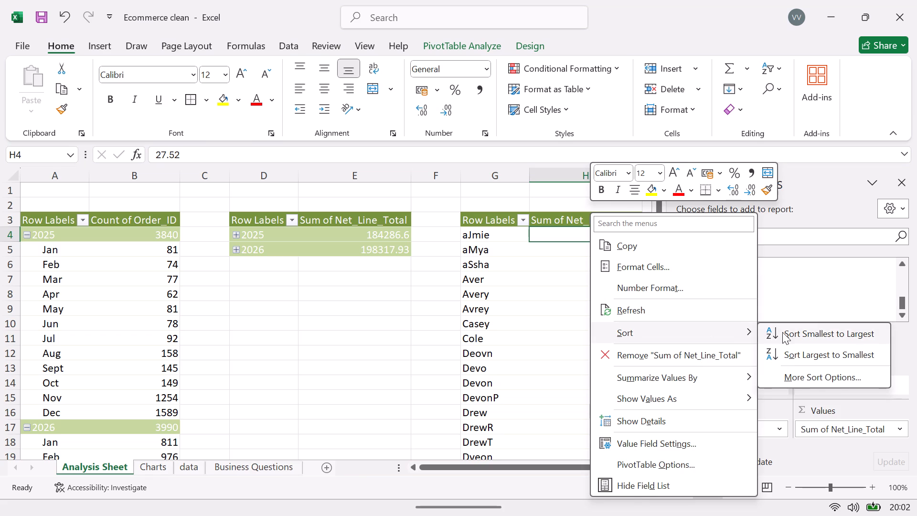
pyautogui.click(805, 351)
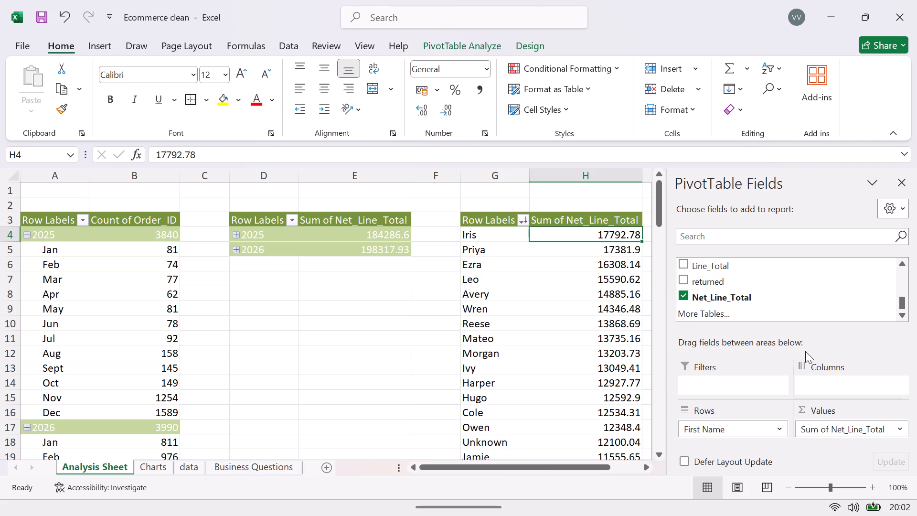
# Filter the First Name row labels to the top 10 items by Sum of Net_Line_Total.
pyautogui.rightClick(552, 232)
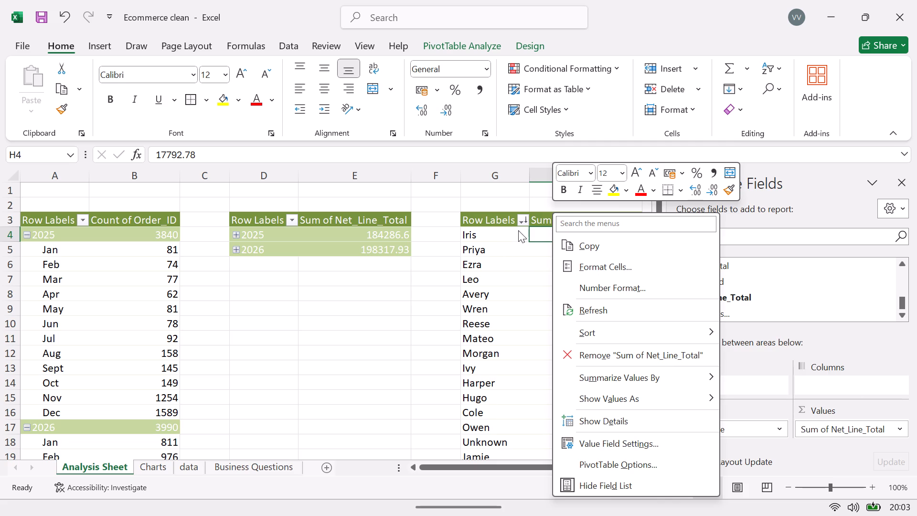
pyautogui.doubleClick(527, 214)
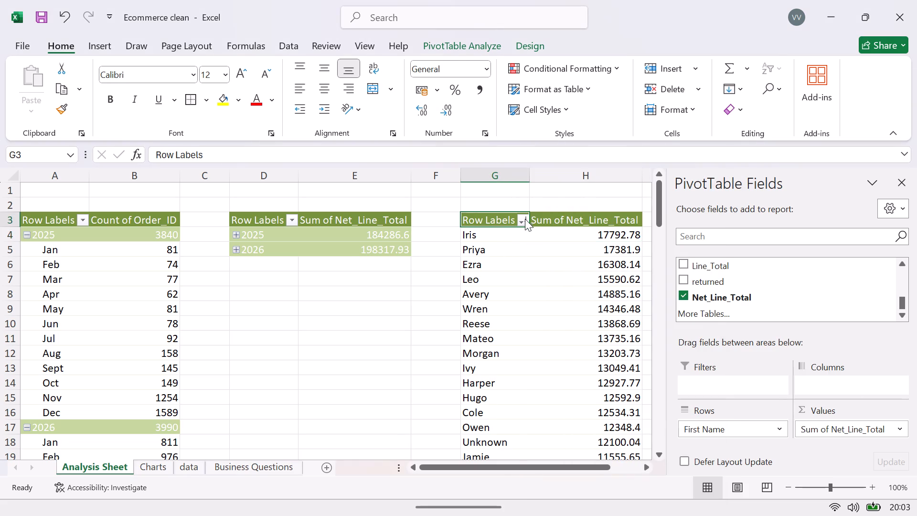
pyautogui.click(525, 219)
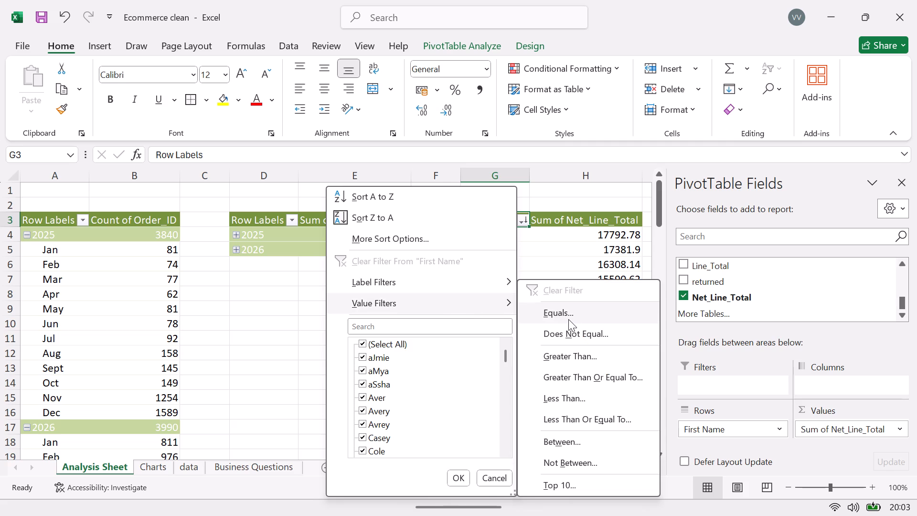
pyautogui.click(561, 479)
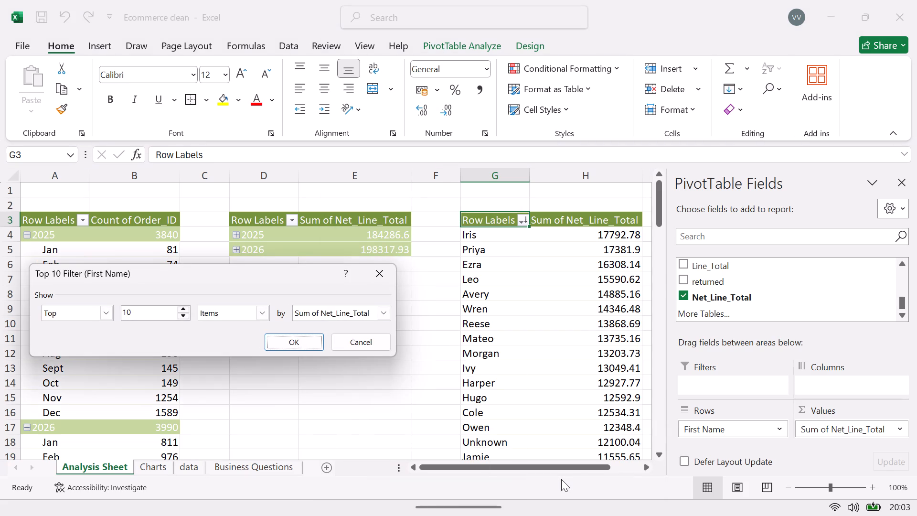
pyautogui.click(293, 344)
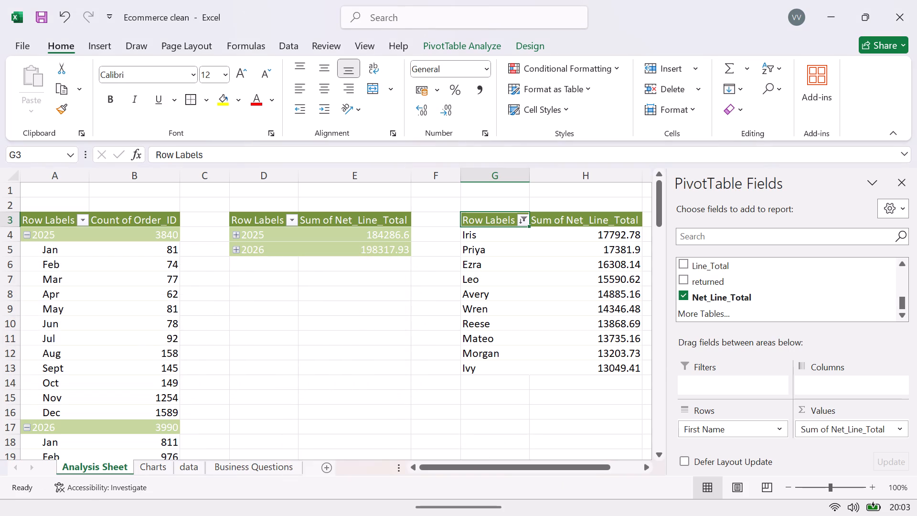
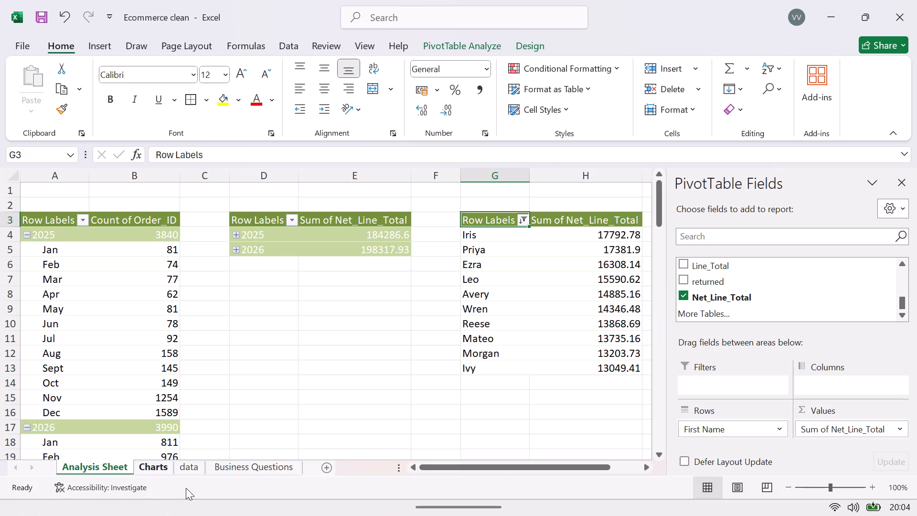
# Check the business questions list, then copy the top 10 customers PivotTable at G3 to cell J3 of the Analysis Sheet.
pyautogui.click(232, 467)
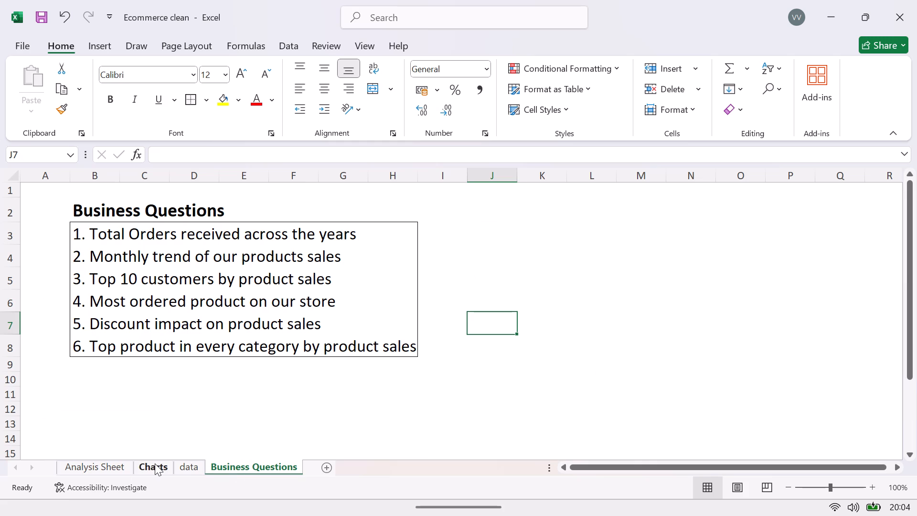
pyautogui.click(120, 474)
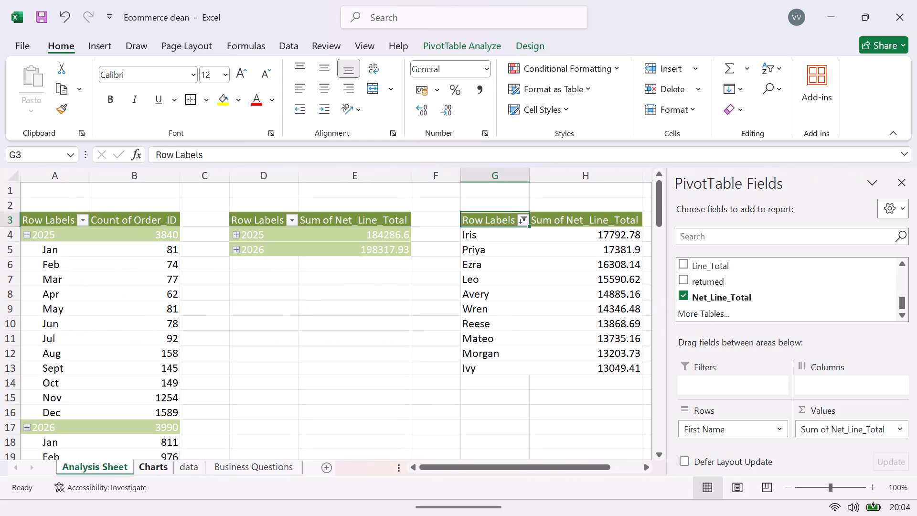
pyautogui.click(488, 221)
pyautogui.moveTo(488, 221); pyautogui.dragTo(542, 312)
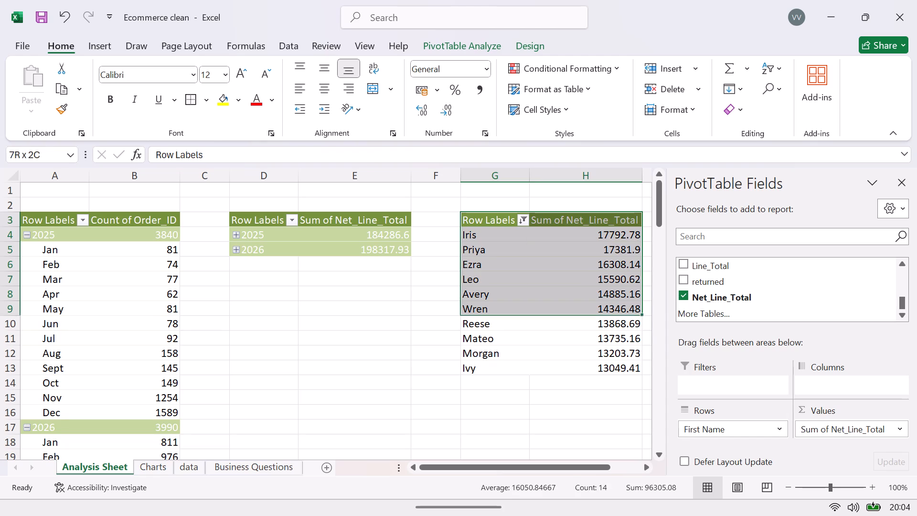
pyautogui.moveTo(542, 312); pyautogui.dragTo(571, 374)
pyautogui.hotkey('ctrl', 'c')
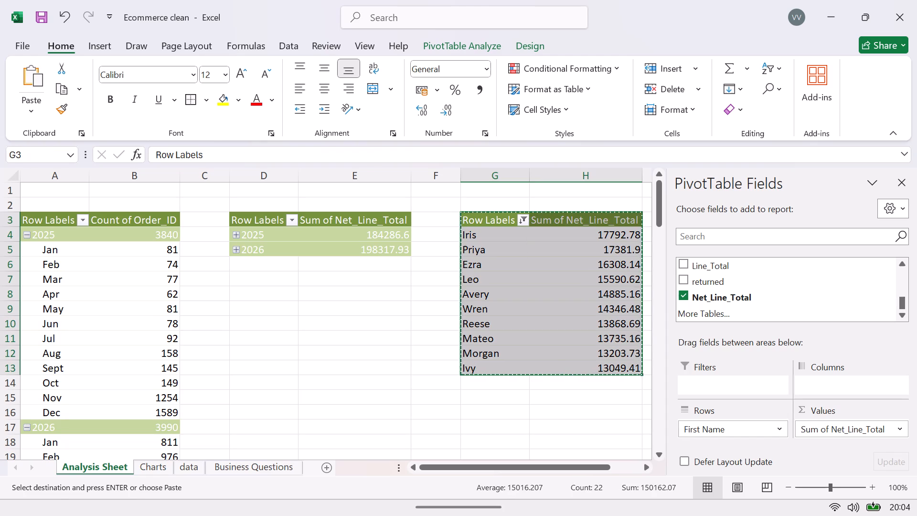
pyautogui.click(906, 183)
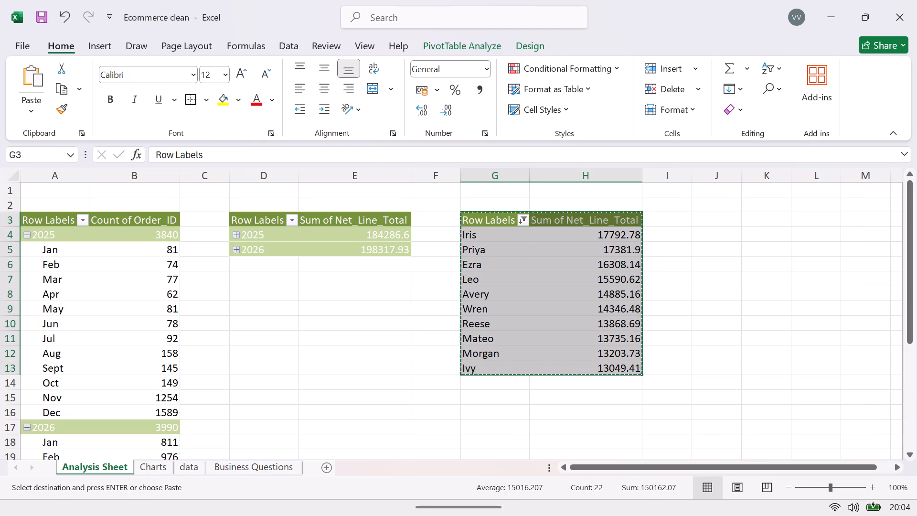
pyautogui.click(718, 223)
pyautogui.hotkey('ctrl', 'v')
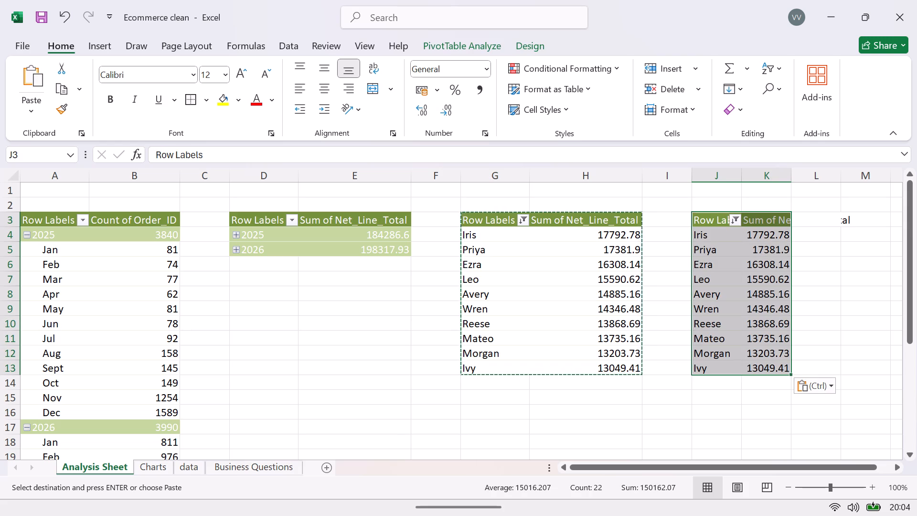
# Clear the leftover text from cell M3 beside the copied PivotTable.
pyautogui.click(842, 226)
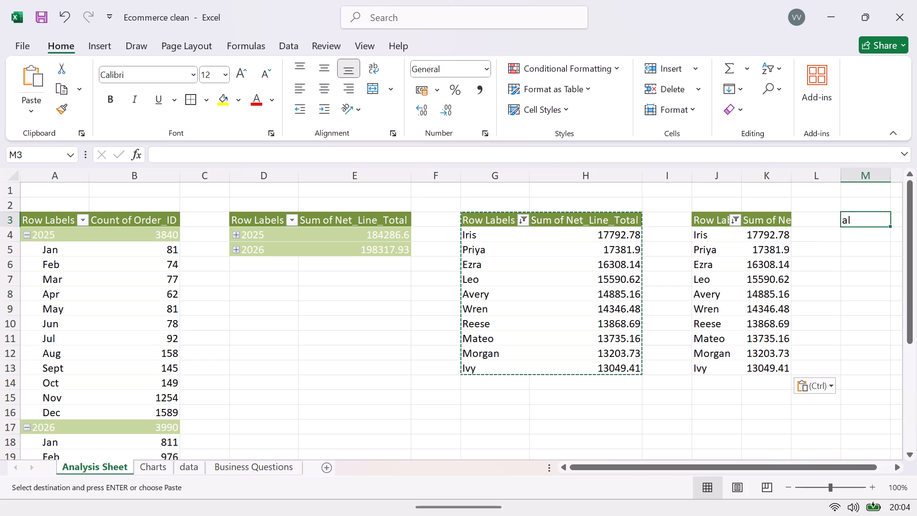
pyautogui.press('BackSpace')
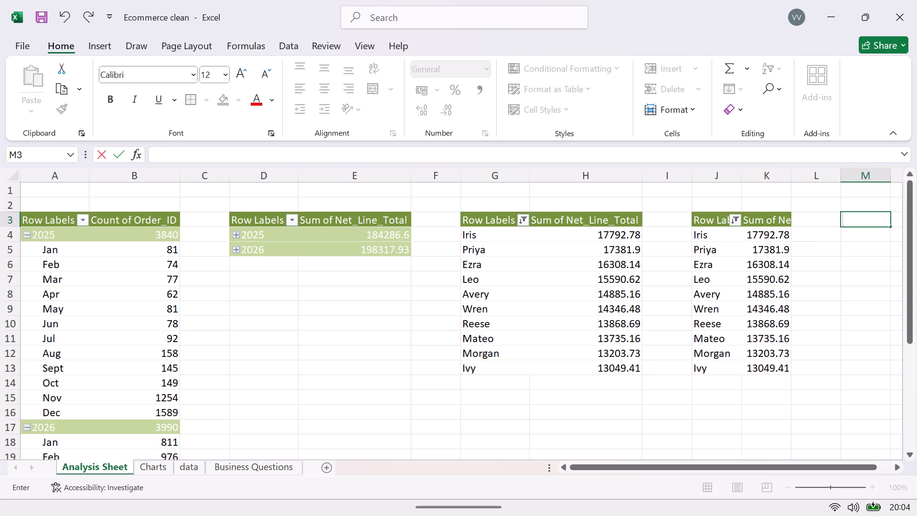
pyautogui.click(835, 269)
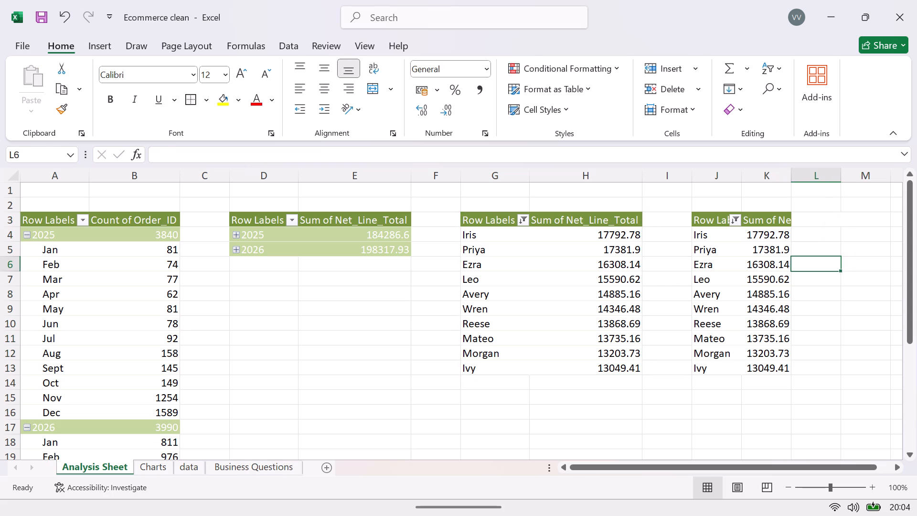
# Remove First Name from the rows and Sum of Net_Line_Total from the values of the copied PivotTable at J3.
pyautogui.click(704, 236)
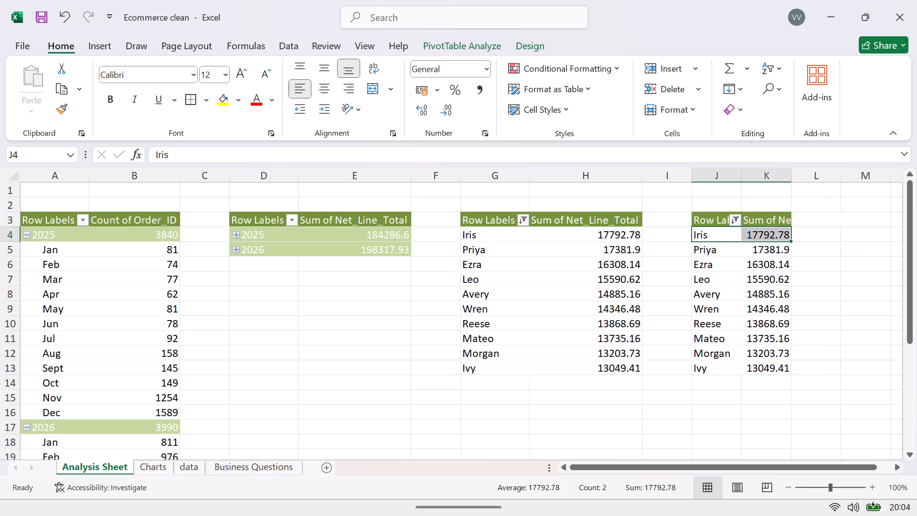
pyautogui.doubleClick(714, 236)
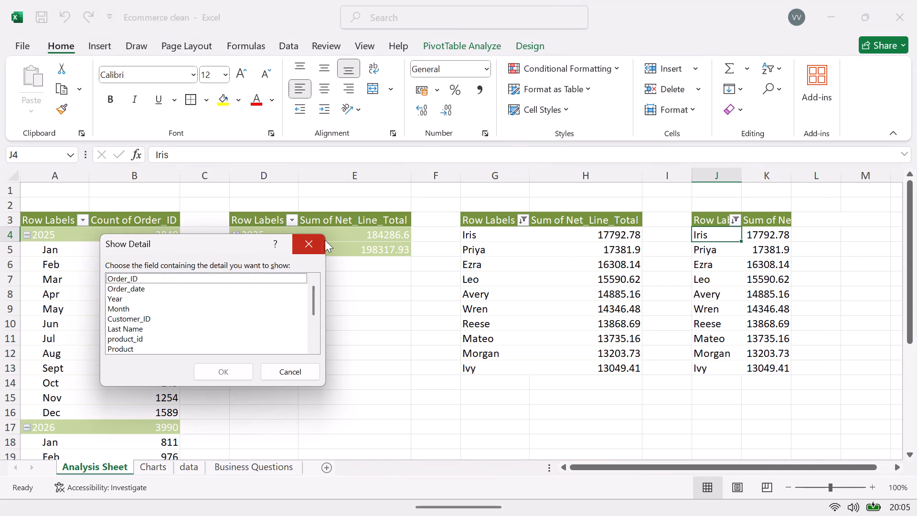
pyautogui.click(311, 244)
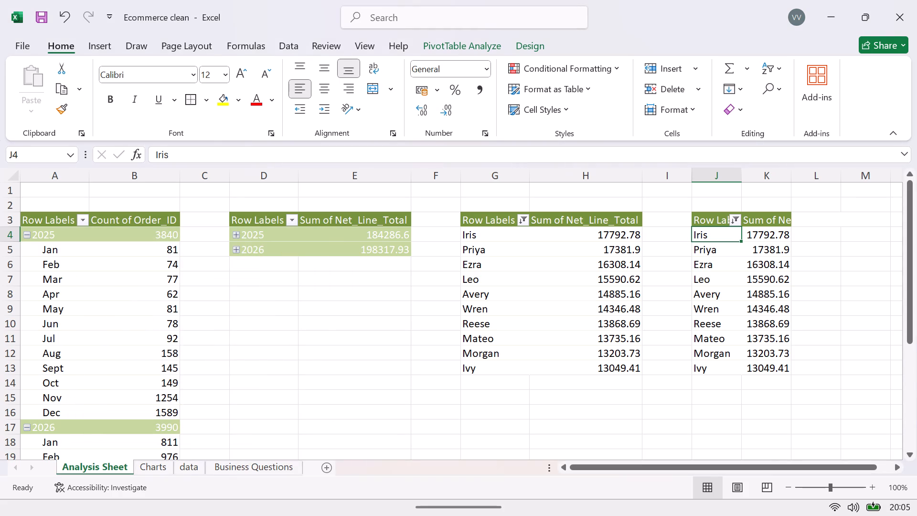
pyautogui.rightClick(711, 239)
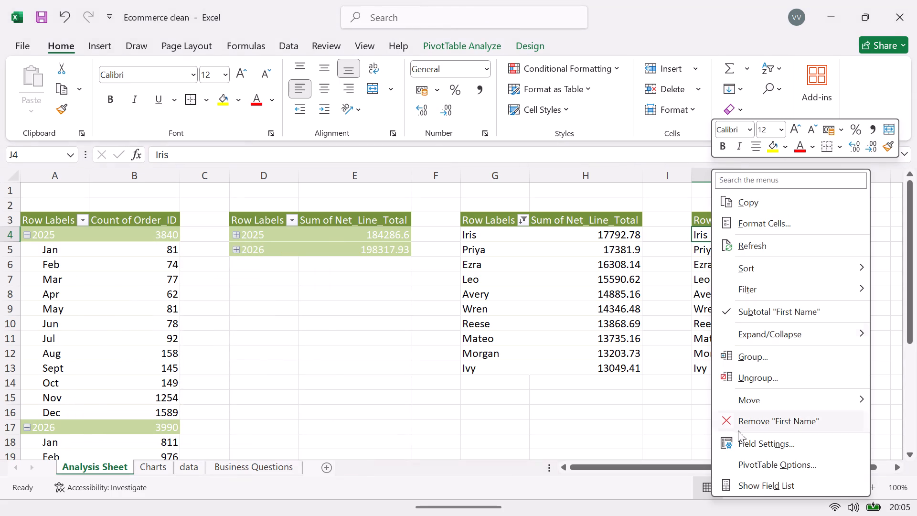
pyautogui.click(745, 492)
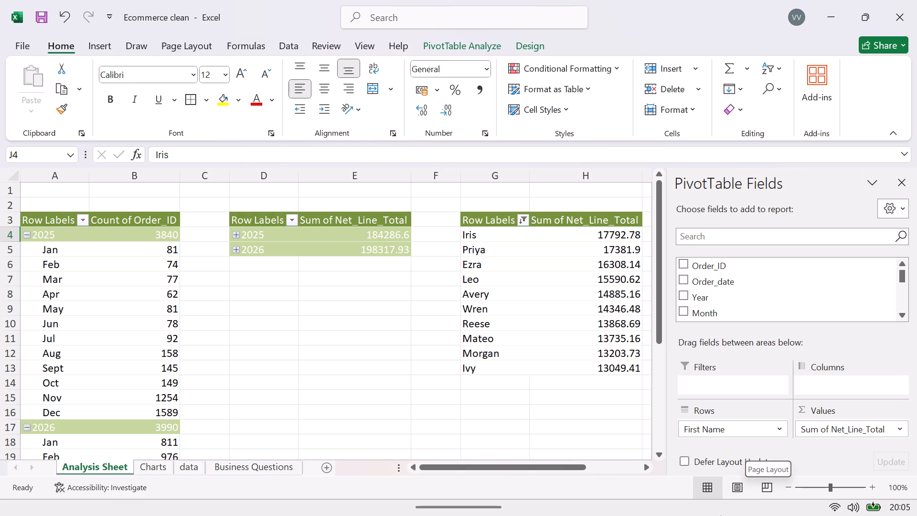
pyautogui.click(249, 471)
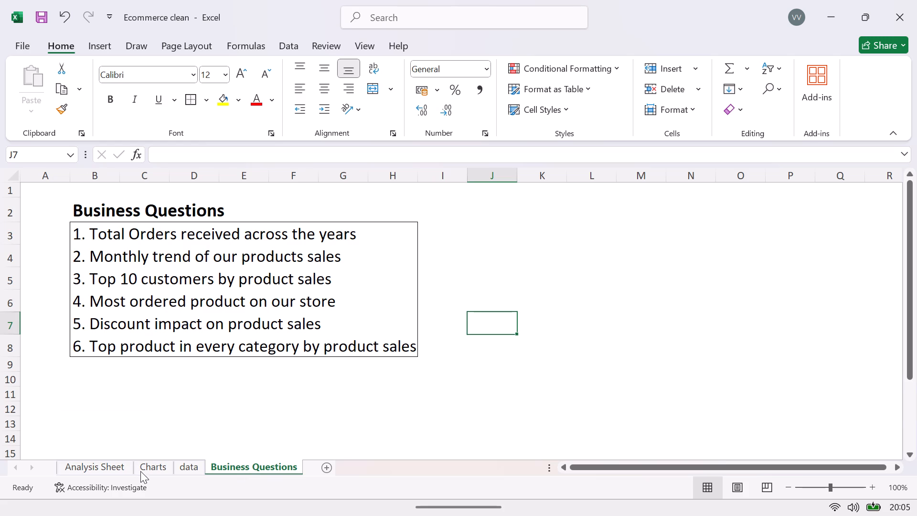
pyautogui.click(122, 468)
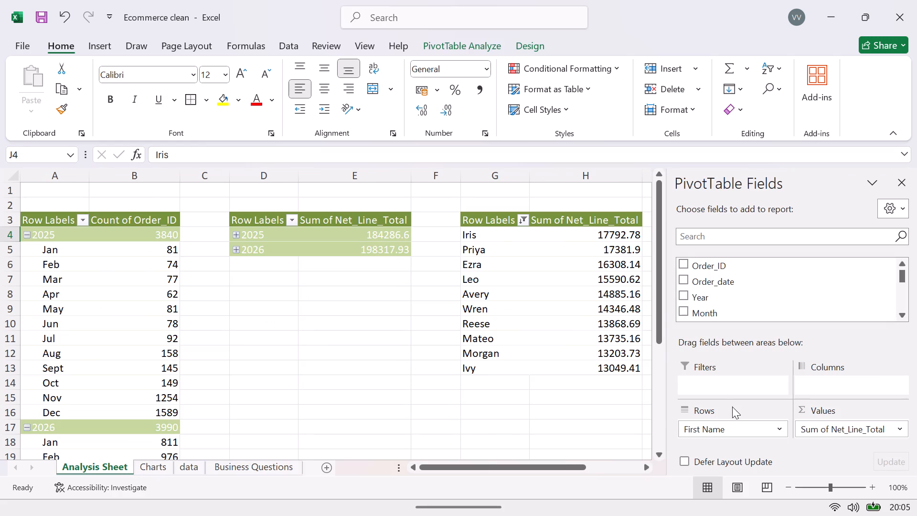
pyautogui.moveTo(730, 424); pyautogui.dragTo(739, 290)
pyautogui.moveTo(832, 432); pyautogui.dragTo(827, 380)
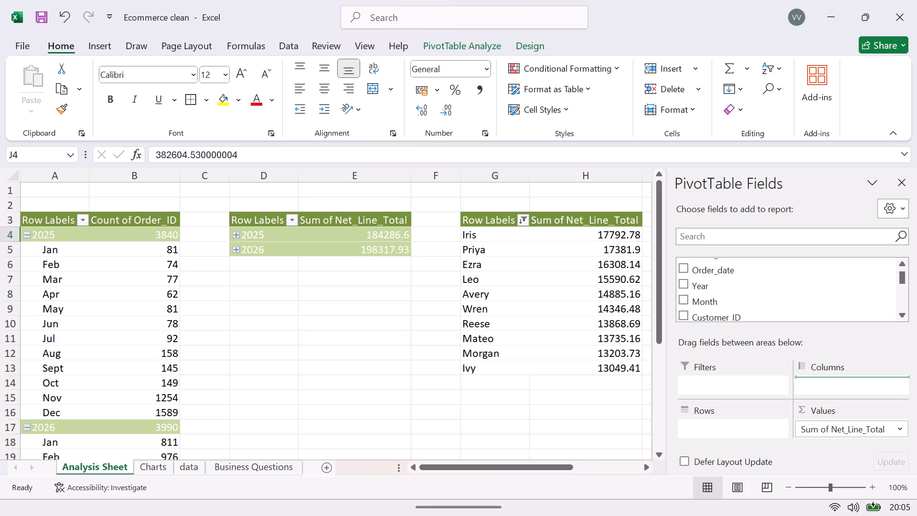
pyautogui.moveTo(827, 380); pyautogui.dragTo(813, 294)
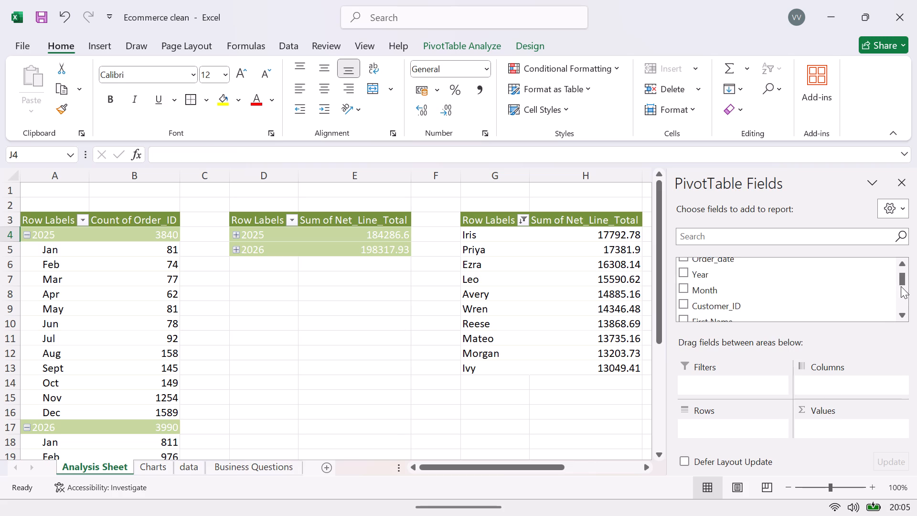
# Add the Product field to the rows of the emptied PivotTable at J3.
pyautogui.moveTo(902, 279); pyautogui.dragTo(902, 283)
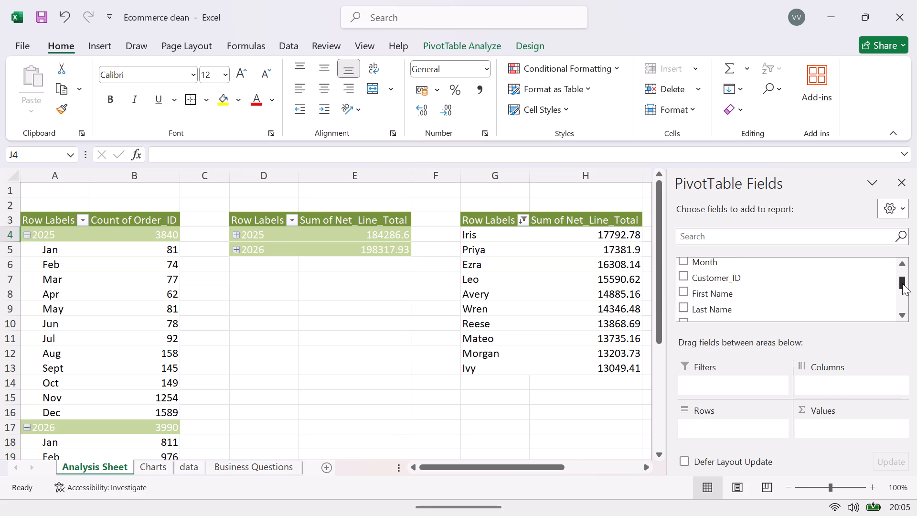
pyautogui.moveTo(902, 283); pyautogui.dragTo(899, 293)
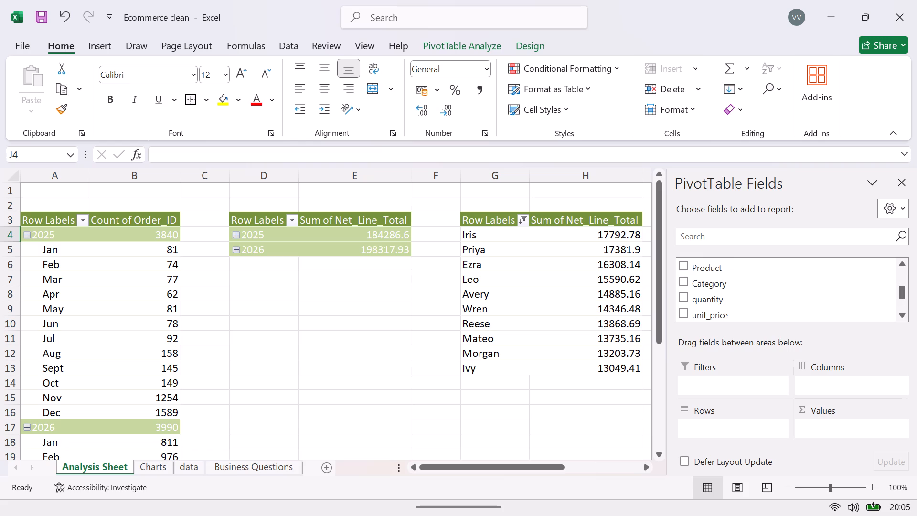
pyautogui.click(681, 268)
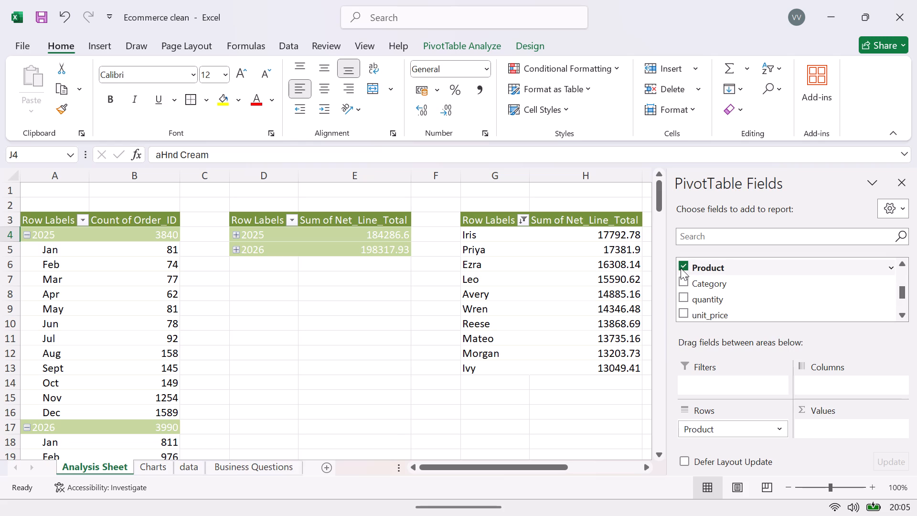
# Add the Order_ID field as a counted value to the Product PivotTable at J3 and close the field list.
pyautogui.moveTo(902, 289); pyautogui.dragTo(902, 313)
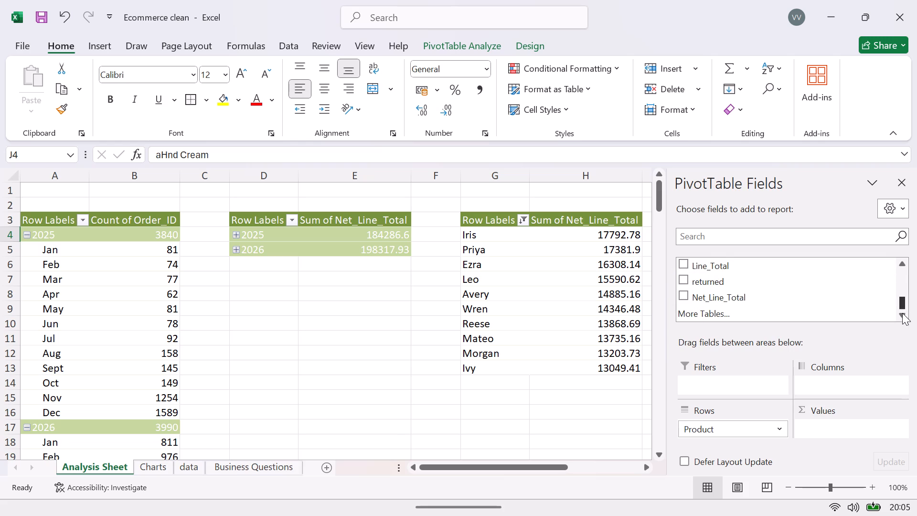
pyautogui.moveTo(902, 313); pyautogui.dragTo(906, 264)
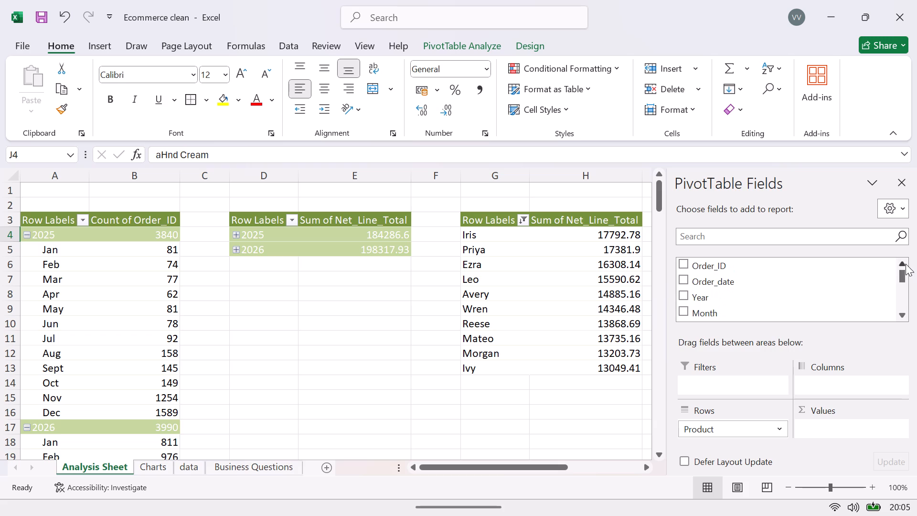
pyautogui.click(682, 262)
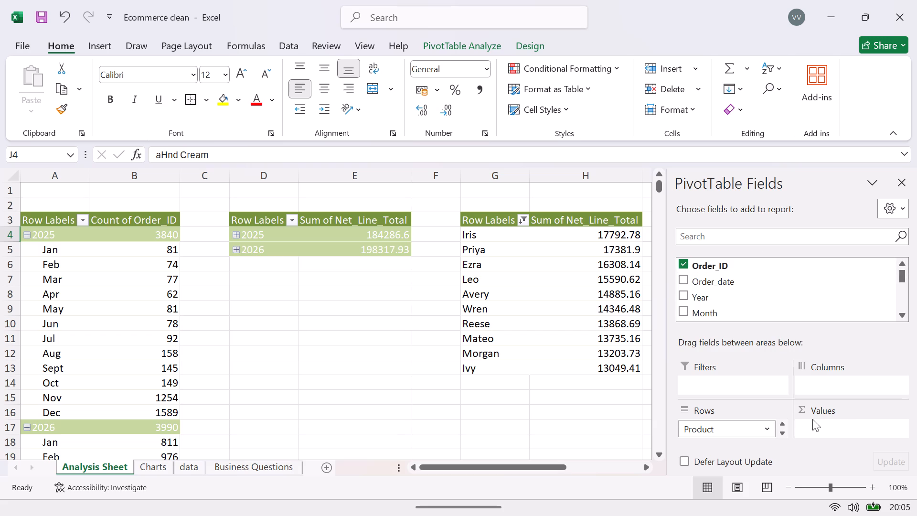
pyautogui.click(785, 433)
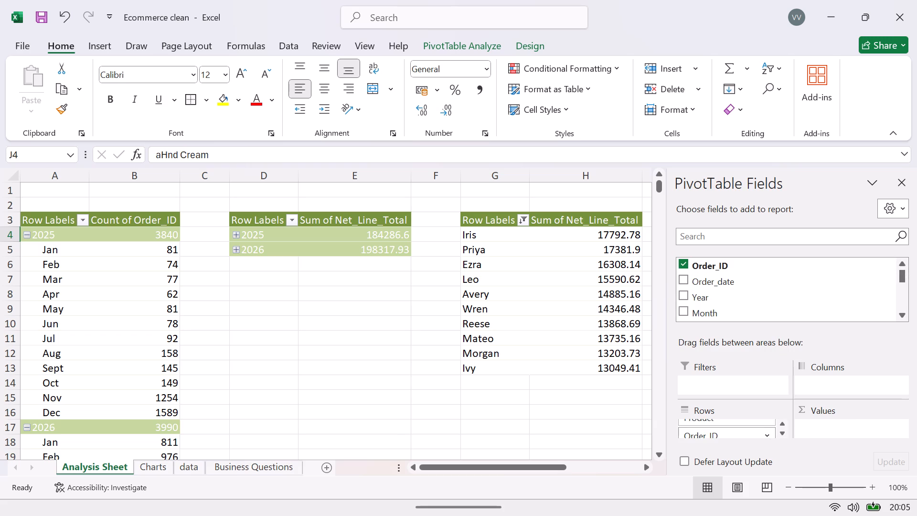
pyautogui.moveTo(749, 434); pyautogui.dragTo(823, 433)
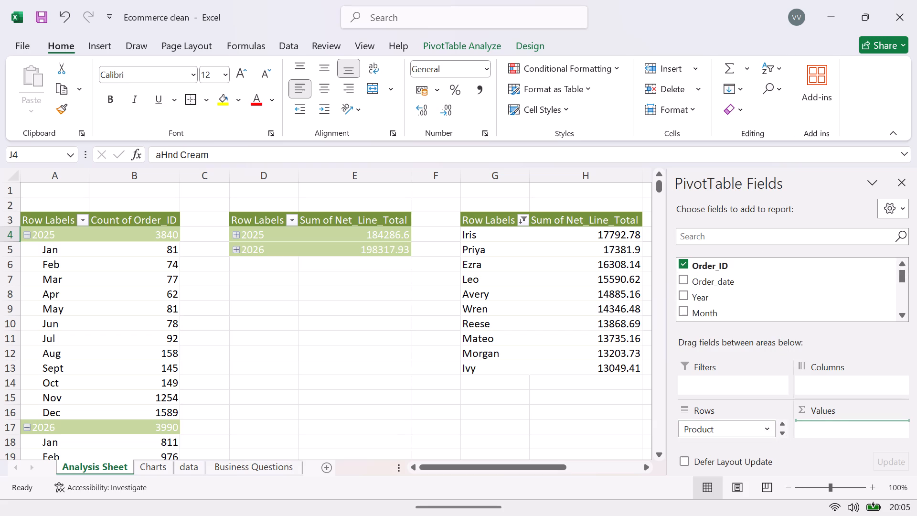
pyautogui.moveTo(823, 433); pyautogui.dragTo(823, 433)
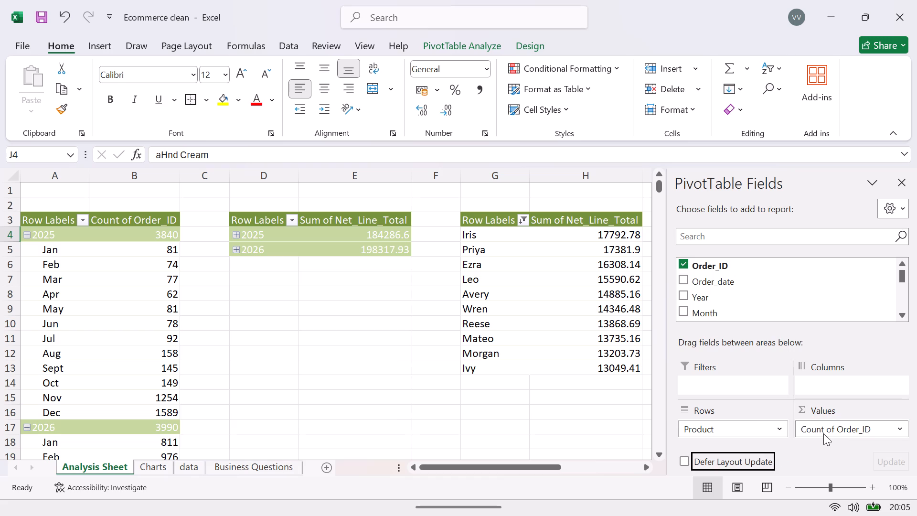
pyautogui.click(902, 179)
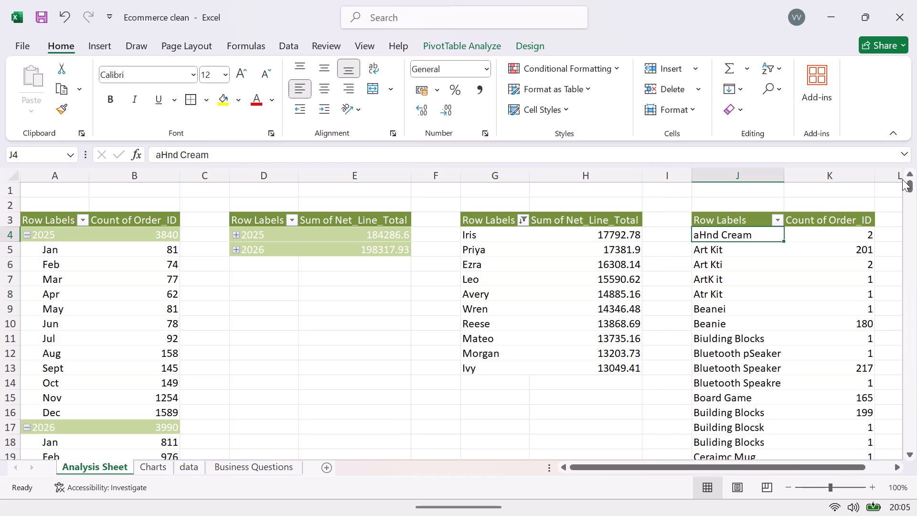
pyautogui.click(901, 179)
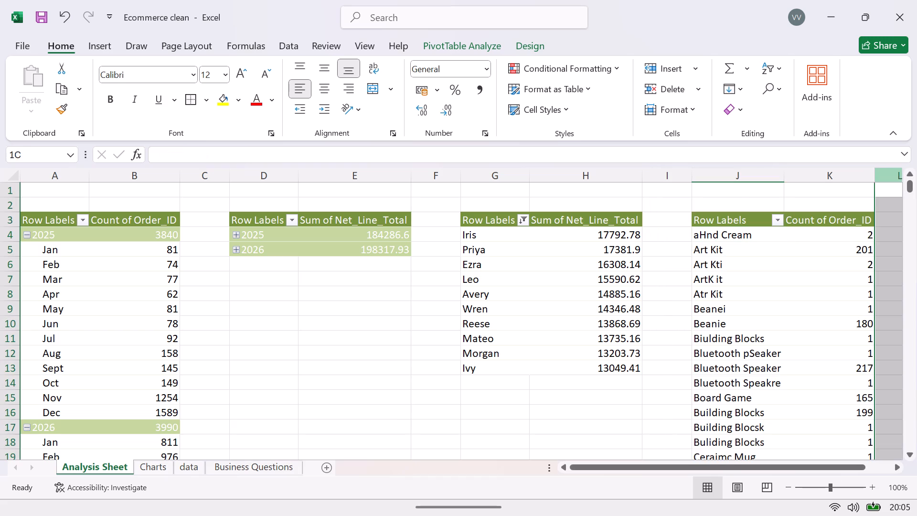
# Sort the Product PivotTable by Count of Order_ID from largest to smallest.
pyautogui.click(827, 242)
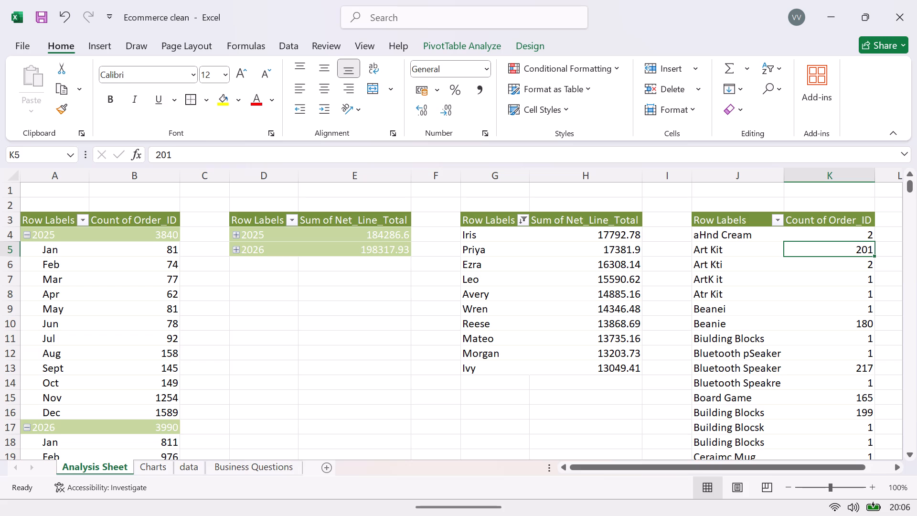
pyautogui.click(820, 243)
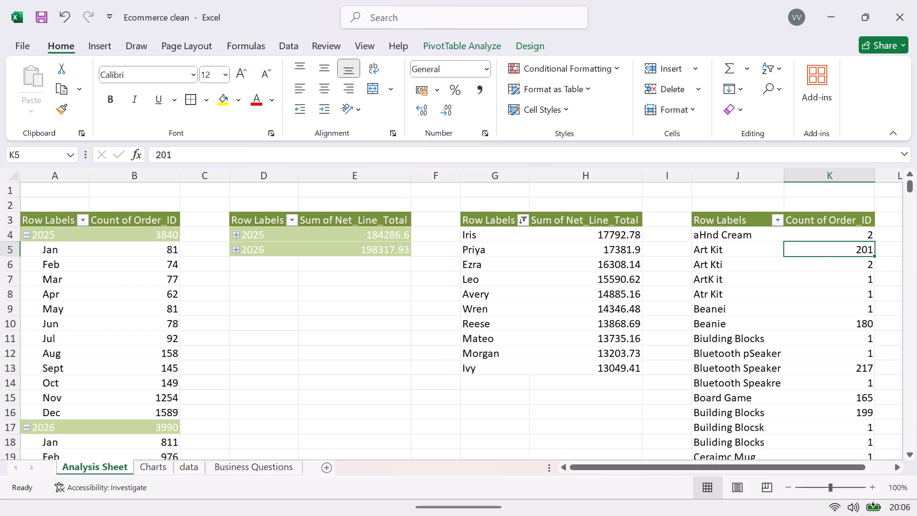
pyautogui.click(811, 236)
pyautogui.rightClick(811, 236)
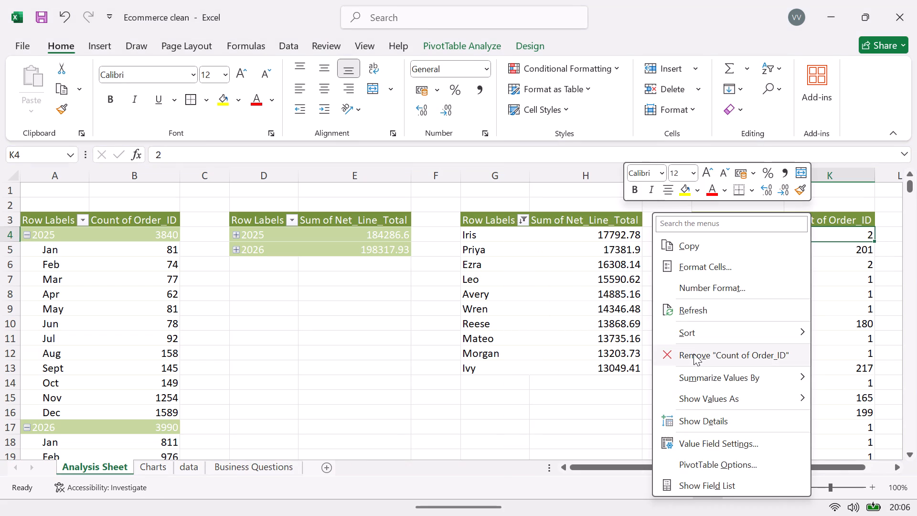
pyautogui.click(693, 327)
pyautogui.click(549, 350)
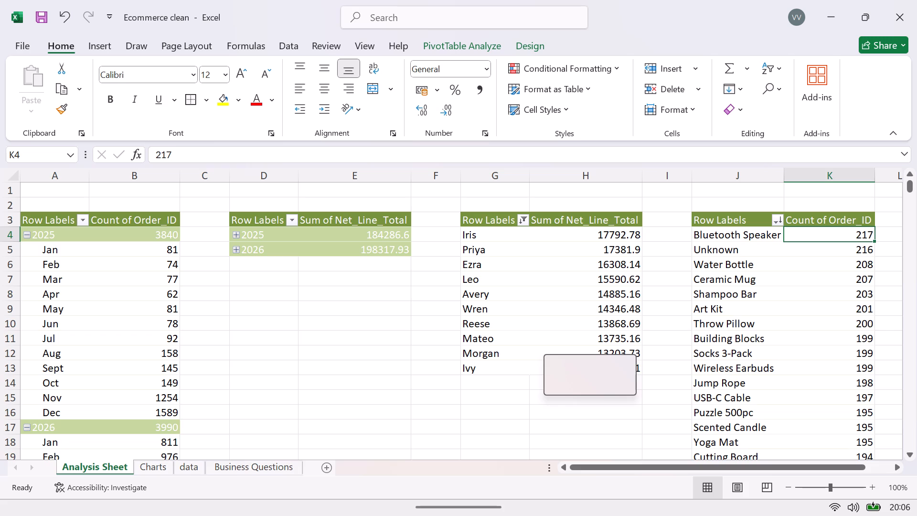
pyautogui.click(549, 350)
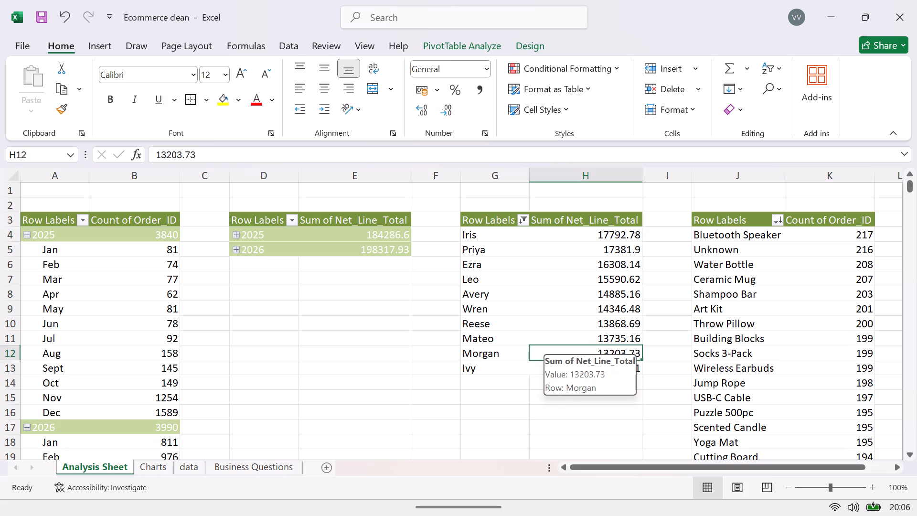
pyautogui.click(557, 398)
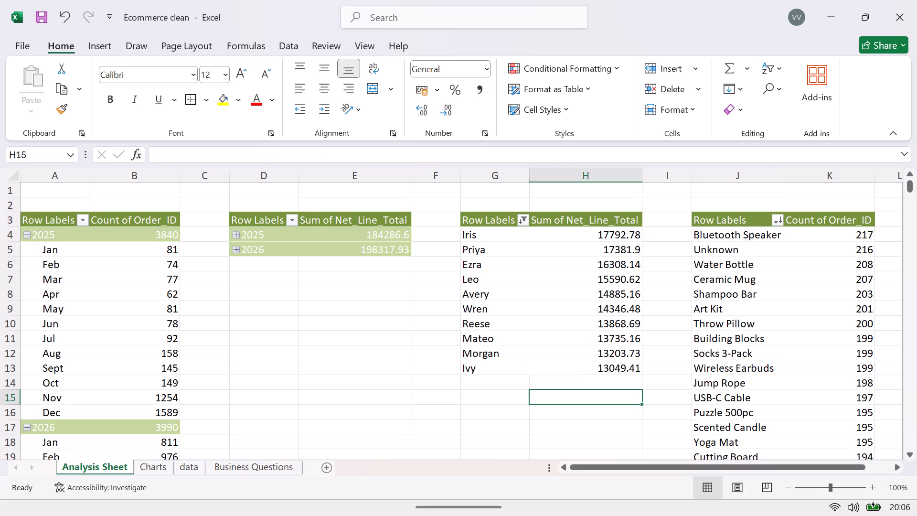
# Filter the Product PivotTable at J3 to the top 1 item by Count of Order_ID.
pyautogui.click(707, 225)
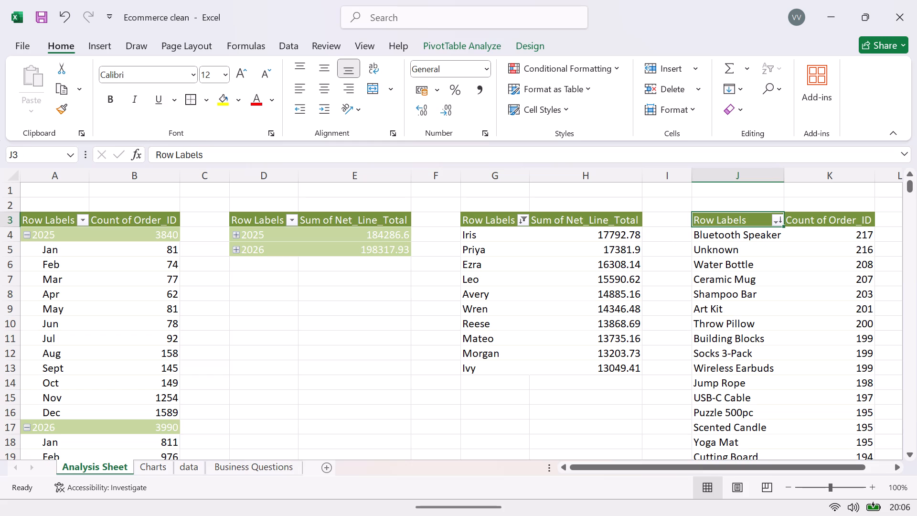
pyautogui.click(777, 225)
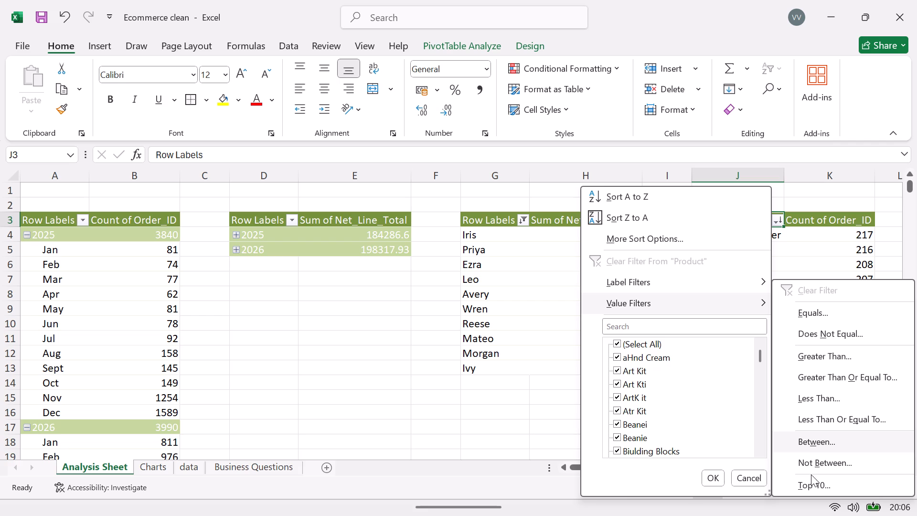
pyautogui.click(811, 479)
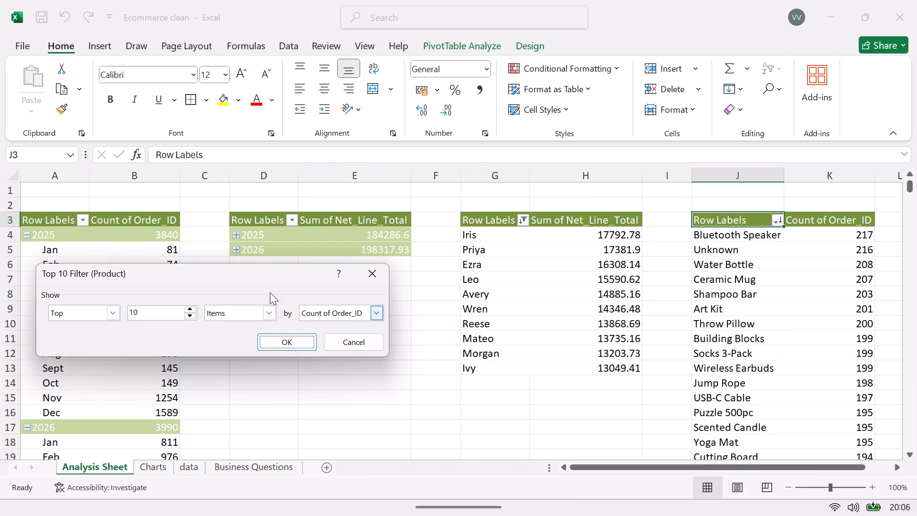
pyautogui.click(140, 307)
pyautogui.press('BackSpace')
pyautogui.click(277, 340)
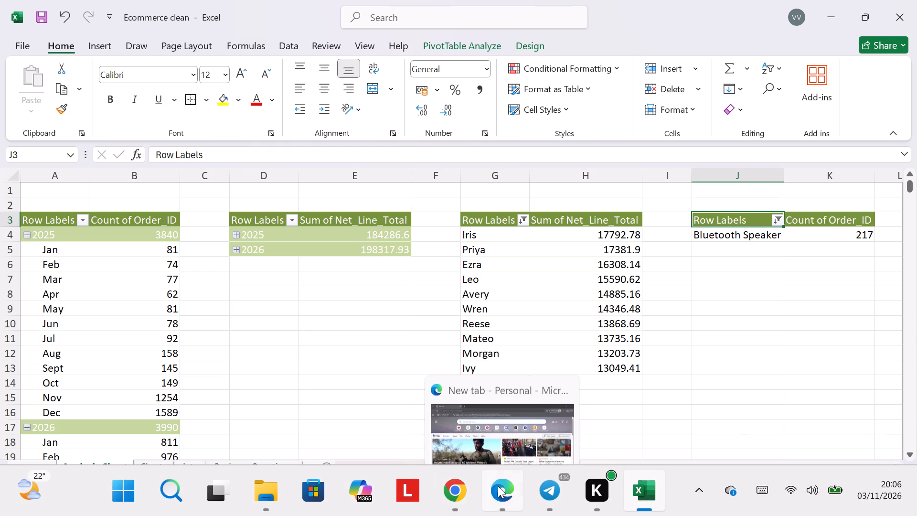
# Switch to the Chrome browser.
pyautogui.click(452, 492)
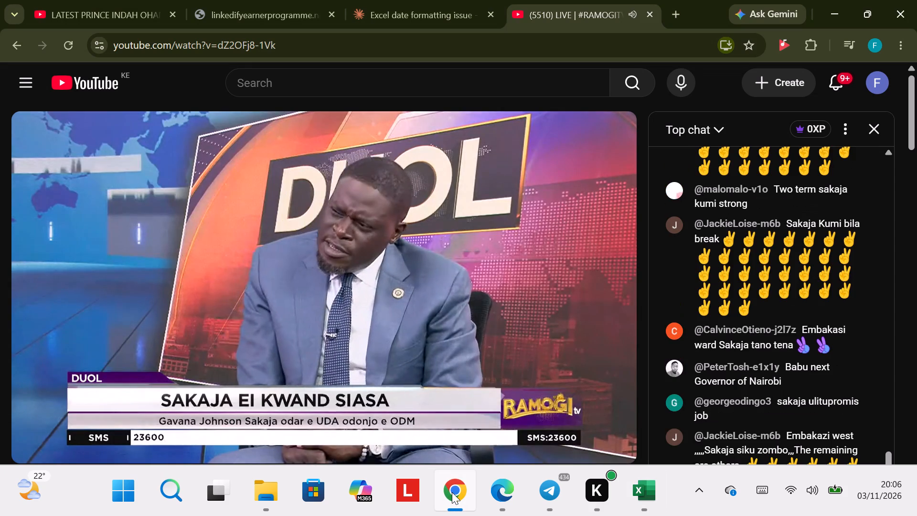
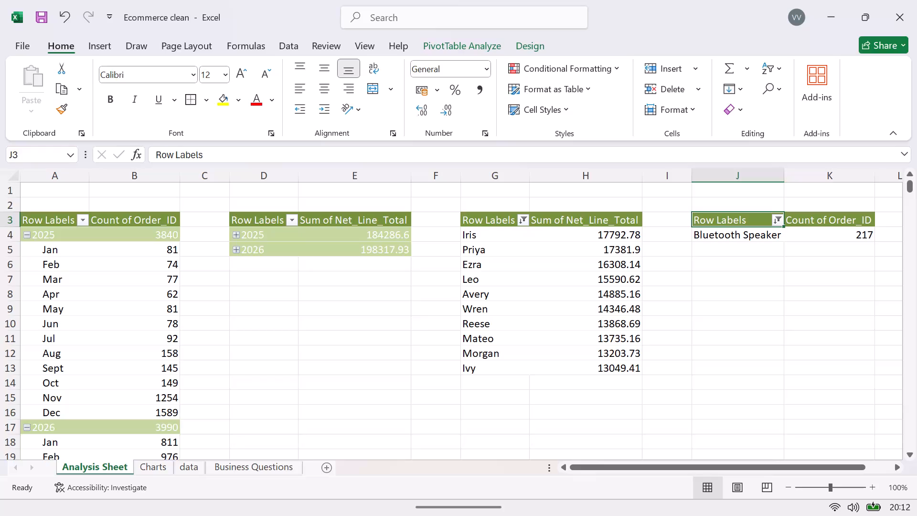
# Check the Business Questions and Charts sheets, and return to the Analysis Sheet.
pyautogui.click(794, 234)
pyautogui.click(776, 239)
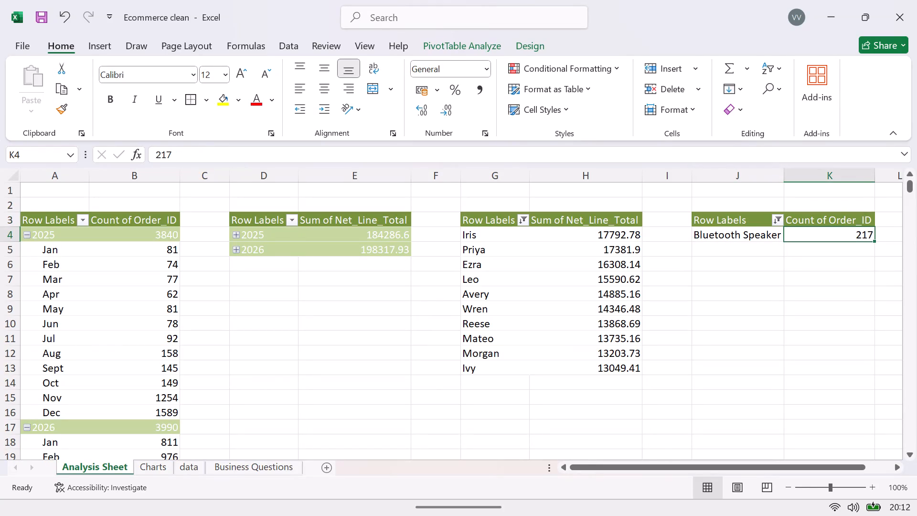
pyautogui.click(842, 240)
pyautogui.click(241, 462)
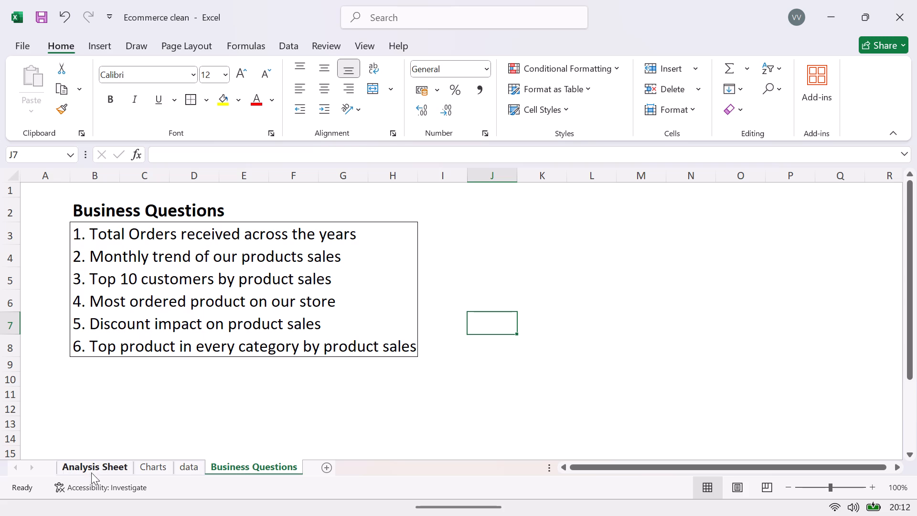
pyautogui.click(142, 470)
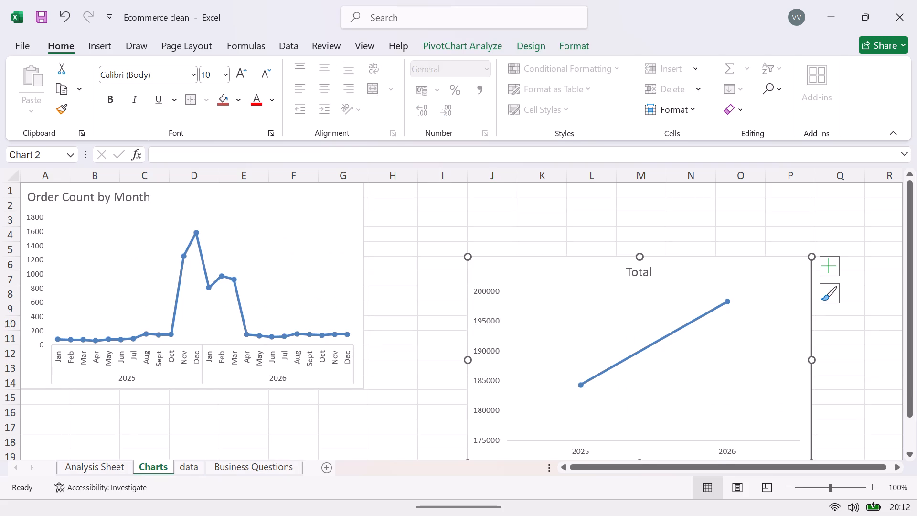
pyautogui.click(97, 466)
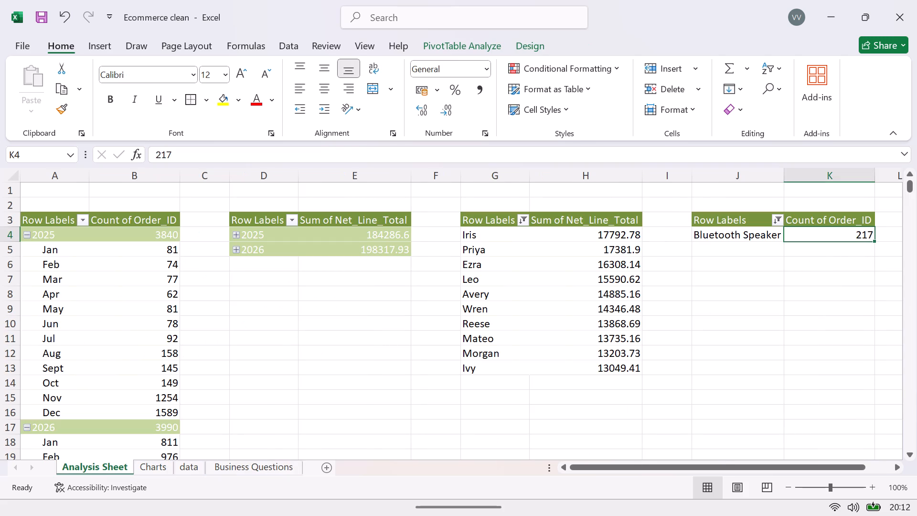
pyautogui.moveTo(902, 200); pyautogui.dragTo(908, 194)
pyautogui.moveTo(908, 194); pyautogui.dragTo(909, 190)
# Copy the Product PivotTable at J3:K4 to M3 and fit column N to its contents.
pyautogui.moveTo(728, 464); pyautogui.dragTo(909, 433)
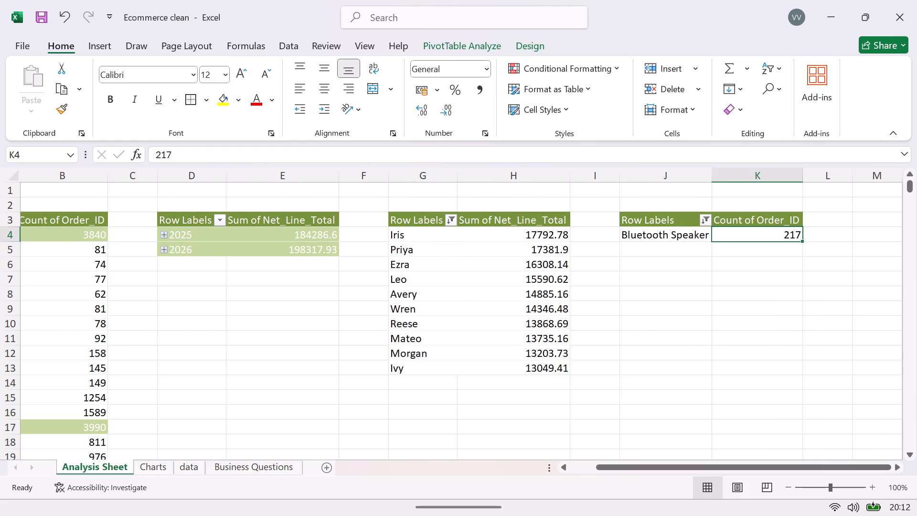
pyautogui.moveTo(642, 220); pyautogui.dragTo(790, 233)
pyautogui.hotkey('ctrl', 'c')
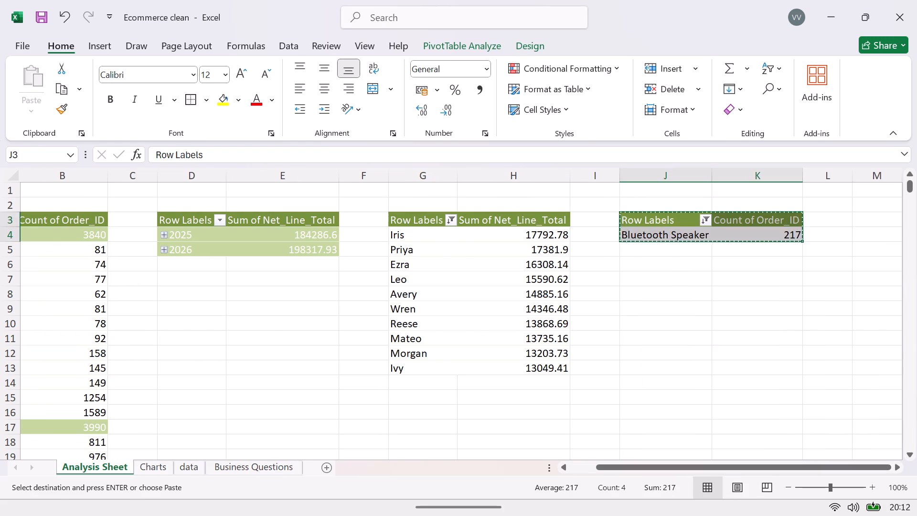
pyautogui.click(856, 224)
pyautogui.hotkey('ctrl', 'v')
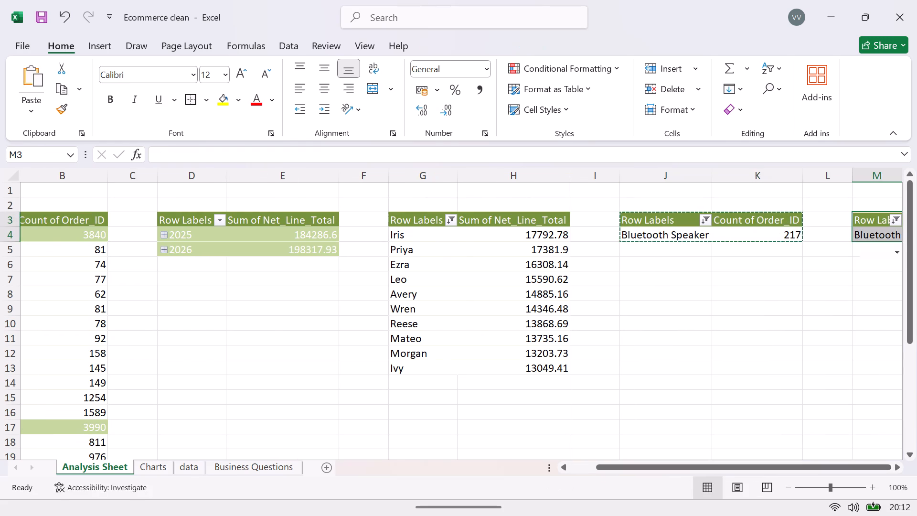
pyautogui.moveTo(745, 464); pyautogui.dragTo(862, 476)
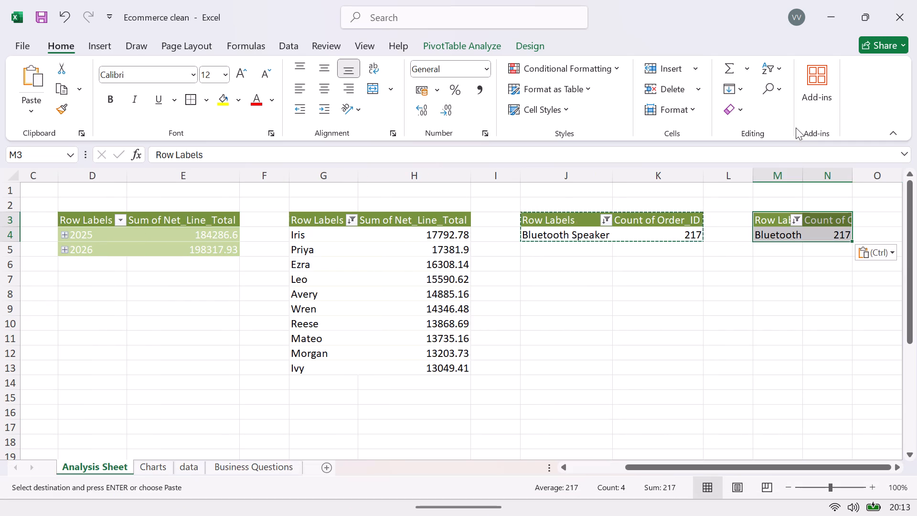
pyautogui.doubleClick(853, 177)
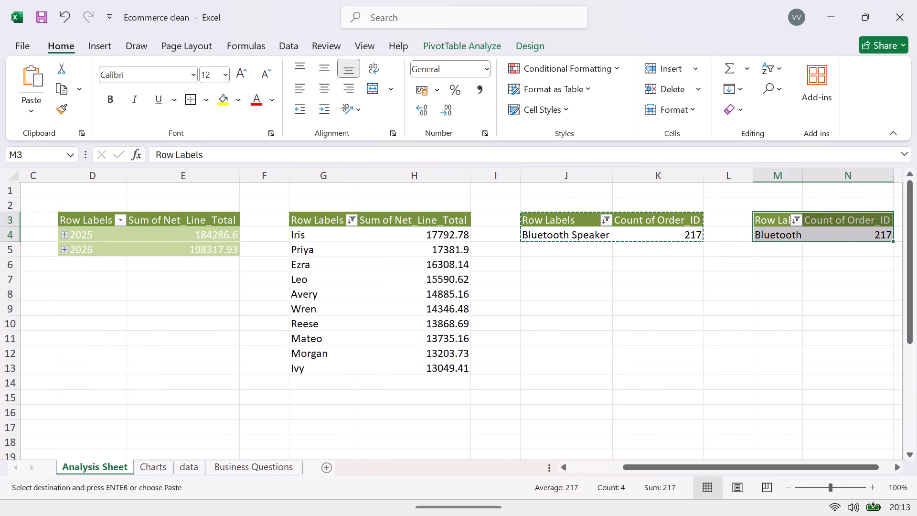
# Show the field list for the copied PivotTable at M3, recheck the Business Questions sheet, and remove Product from its rows.
pyautogui.rightClick(811, 232)
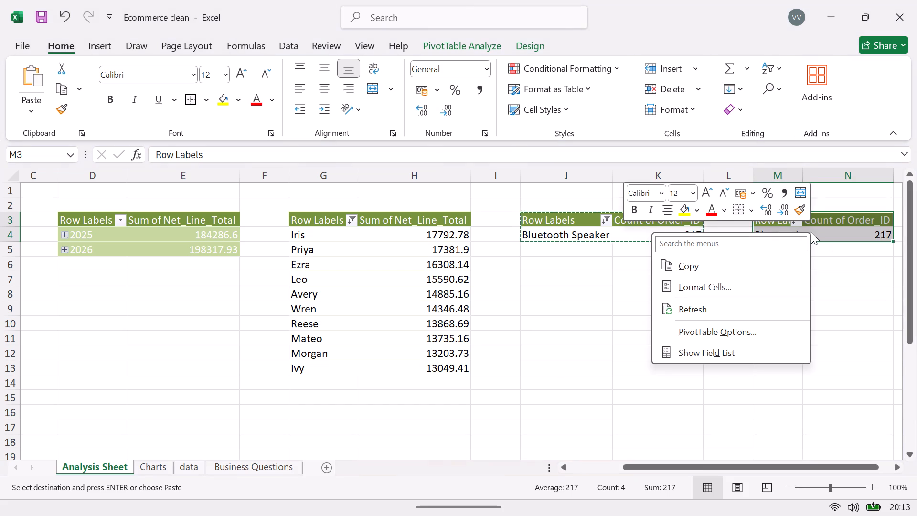
pyautogui.click(732, 348)
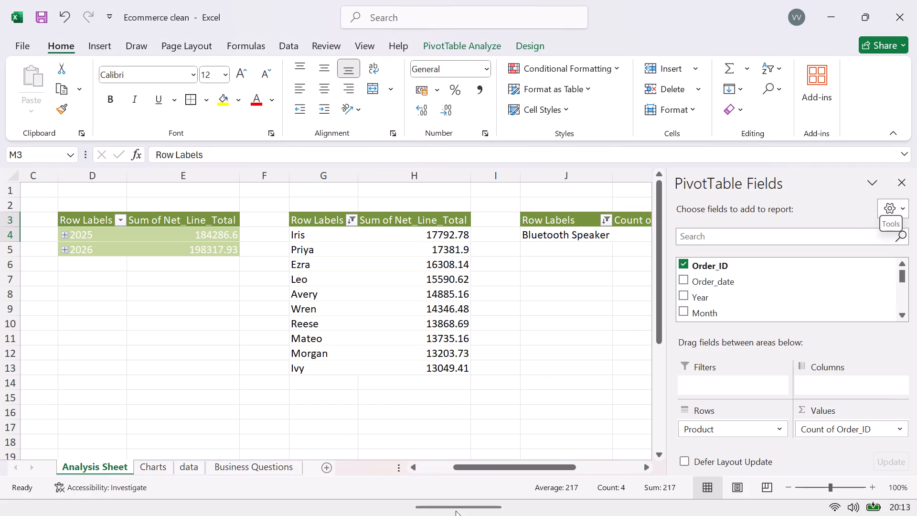
pyautogui.click(273, 467)
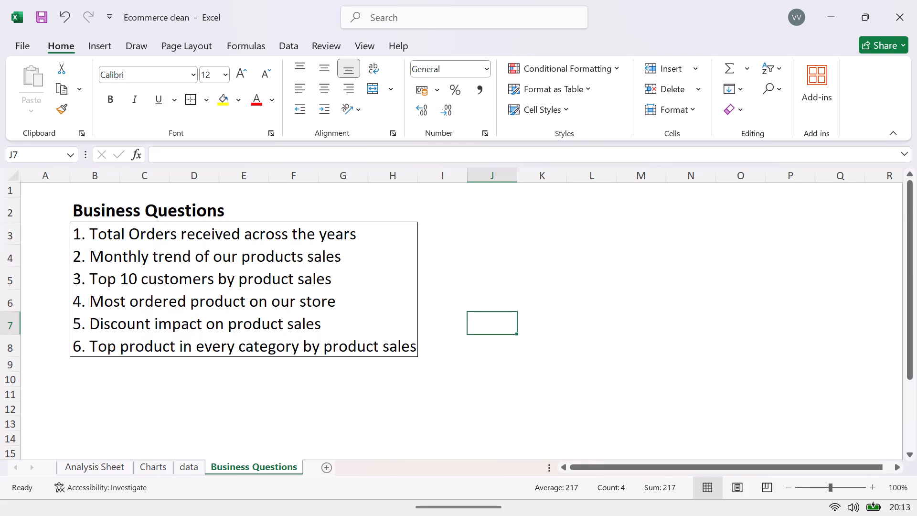
pyautogui.click(90, 462)
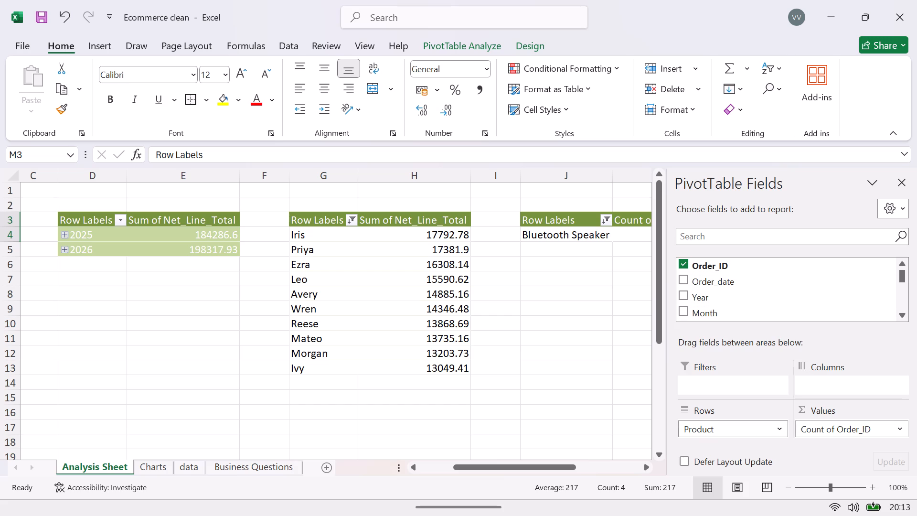
pyautogui.moveTo(766, 431); pyautogui.dragTo(766, 357)
pyautogui.moveTo(766, 357); pyautogui.dragTo(779, 307)
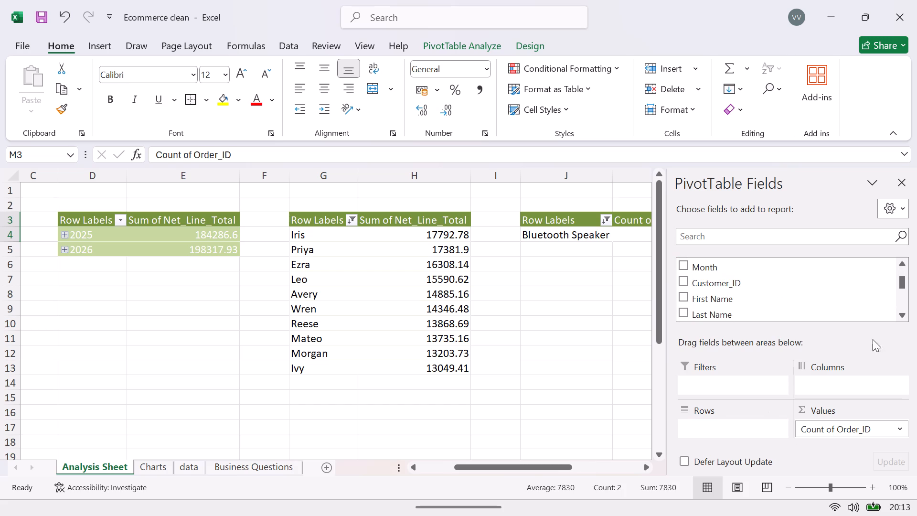
# Add the Net_Line_Total field as a summed value to the PivotTable at M3.
pyautogui.moveTo(901, 279); pyautogui.dragTo(900, 274)
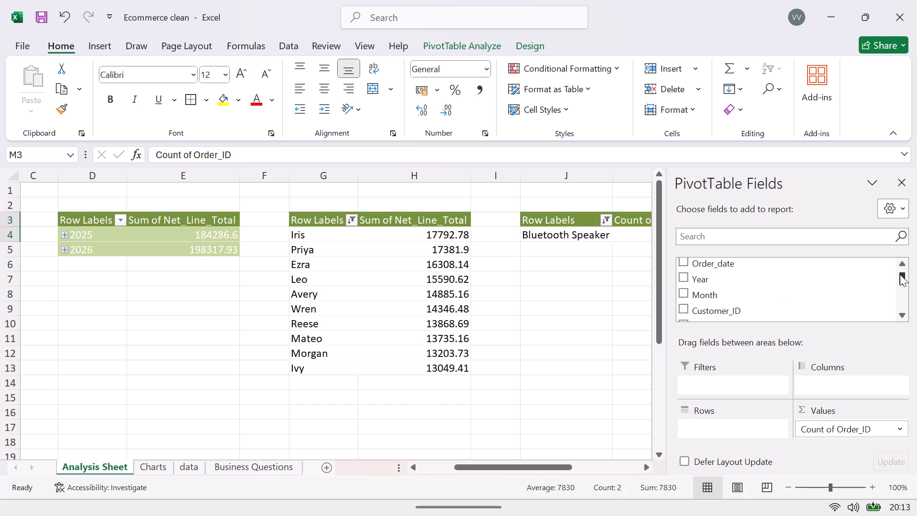
pyautogui.moveTo(900, 274); pyautogui.dragTo(897, 261)
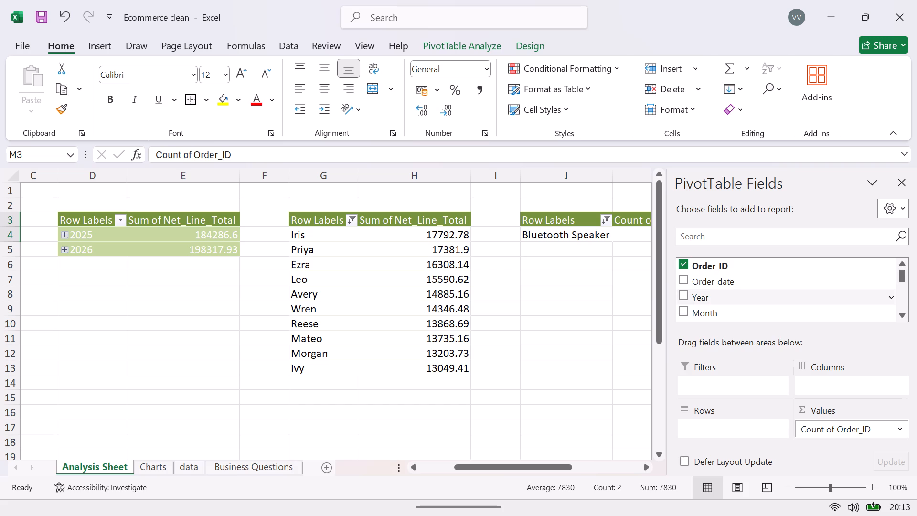
pyautogui.moveTo(902, 278); pyautogui.dragTo(904, 355)
pyautogui.click(682, 293)
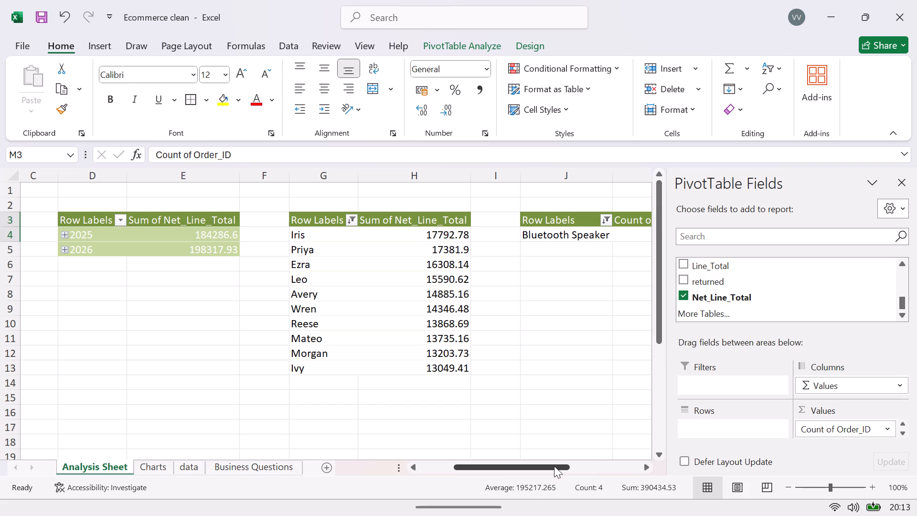
pyautogui.moveTo(554, 466); pyautogui.dragTo(662, 451)
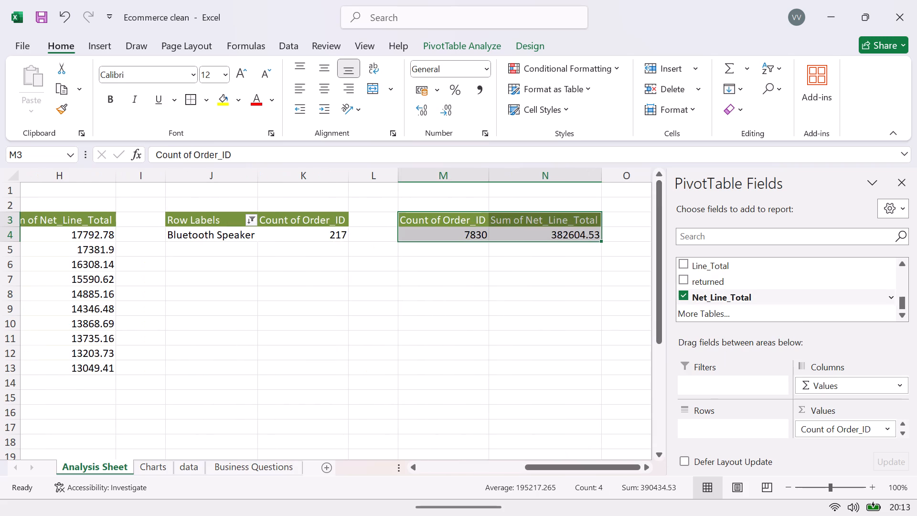
# Add the discount_pct field to the rows of the PivotTable at M3.
pyautogui.moveTo(902, 301); pyautogui.dragTo(900, 283)
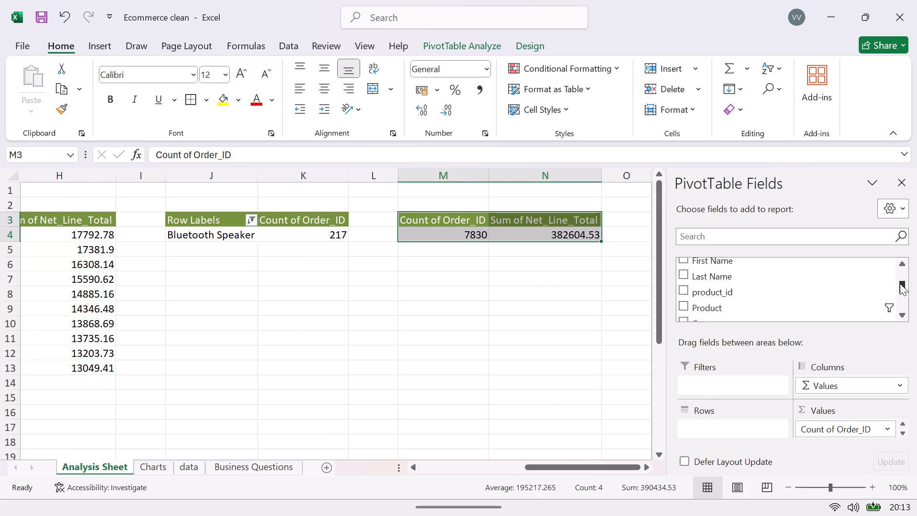
pyautogui.moveTo(900, 283); pyautogui.dragTo(896, 265)
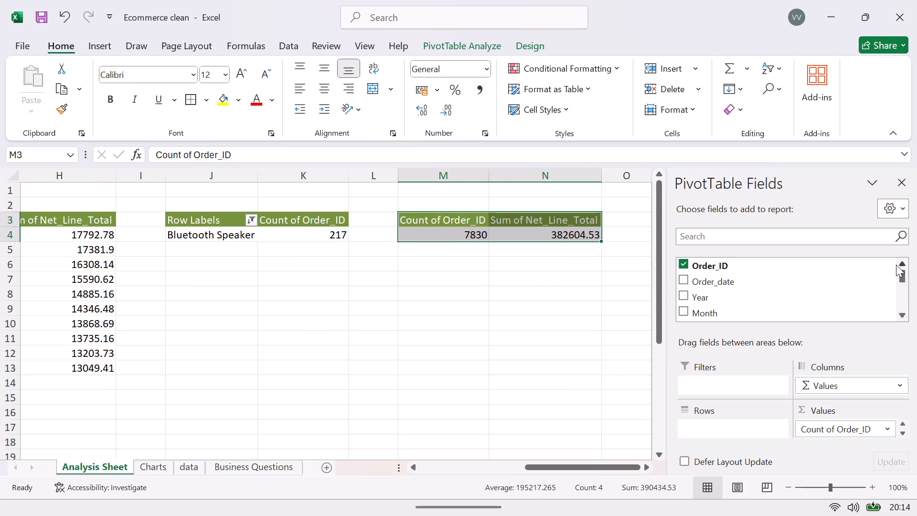
pyautogui.moveTo(901, 278); pyautogui.dragTo(912, 358)
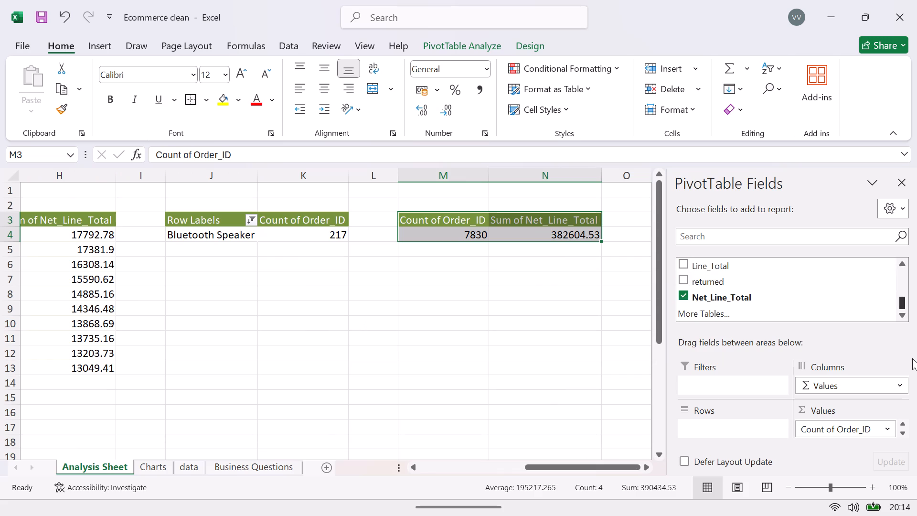
pyautogui.moveTo(912, 358); pyautogui.dragTo(912, 362)
pyautogui.click(901, 304)
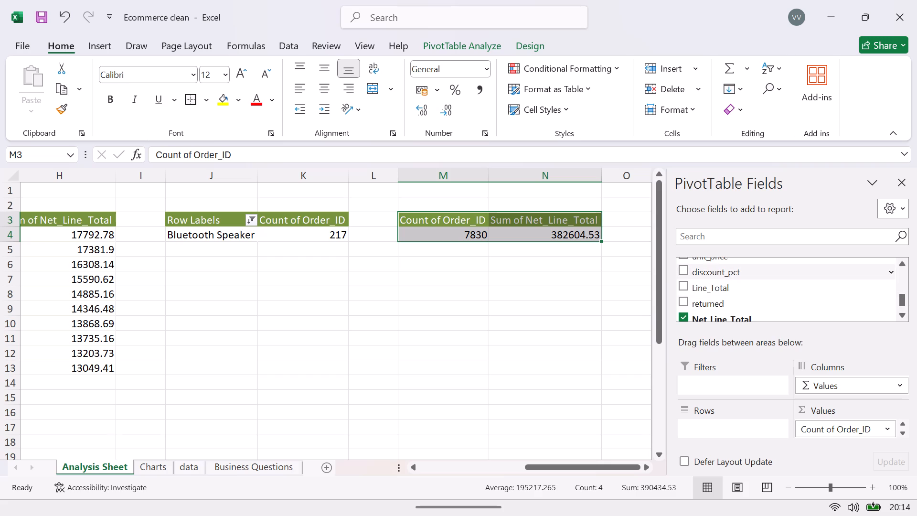
pyautogui.moveTo(685, 269); pyautogui.dragTo(692, 304)
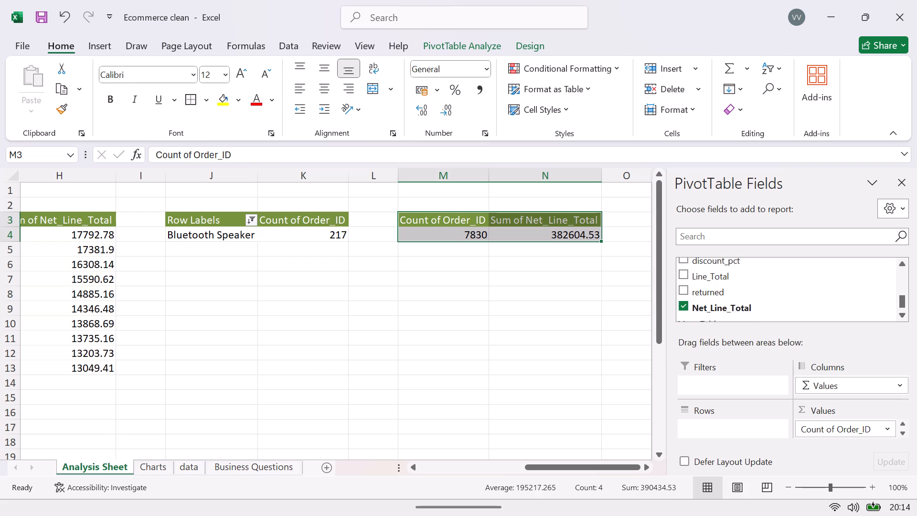
pyautogui.moveTo(692, 304); pyautogui.dragTo(703, 428)
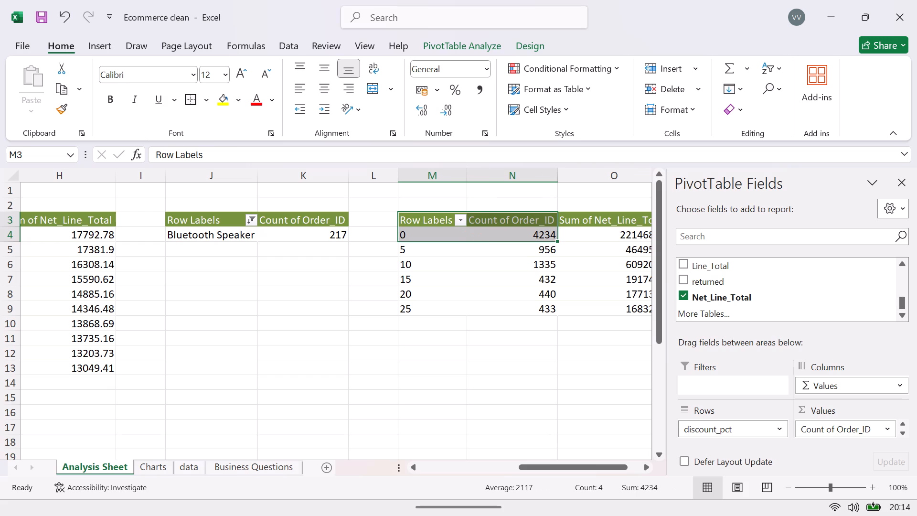
# Close the field list and examine the order counts and net sales per discount level in the PivotTable at M3.
pyautogui.click(489, 422)
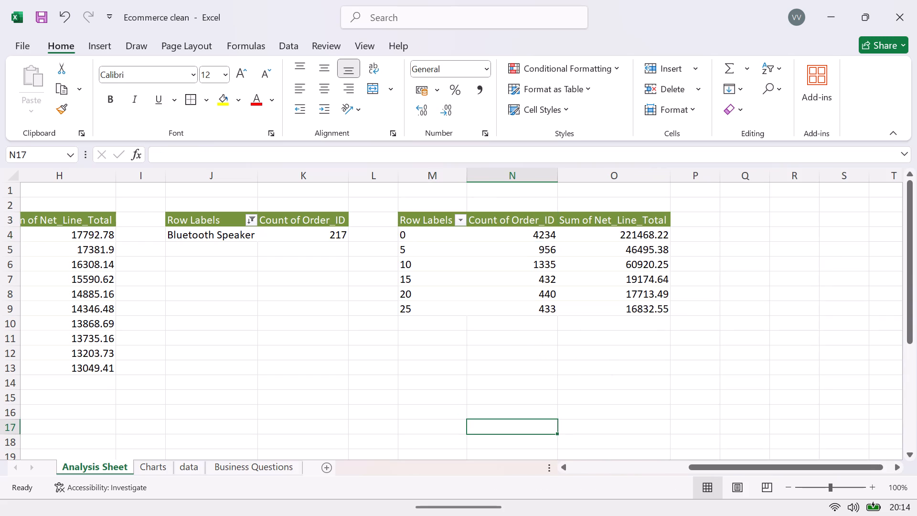
pyautogui.moveTo(543, 237); pyautogui.dragTo(573, 257)
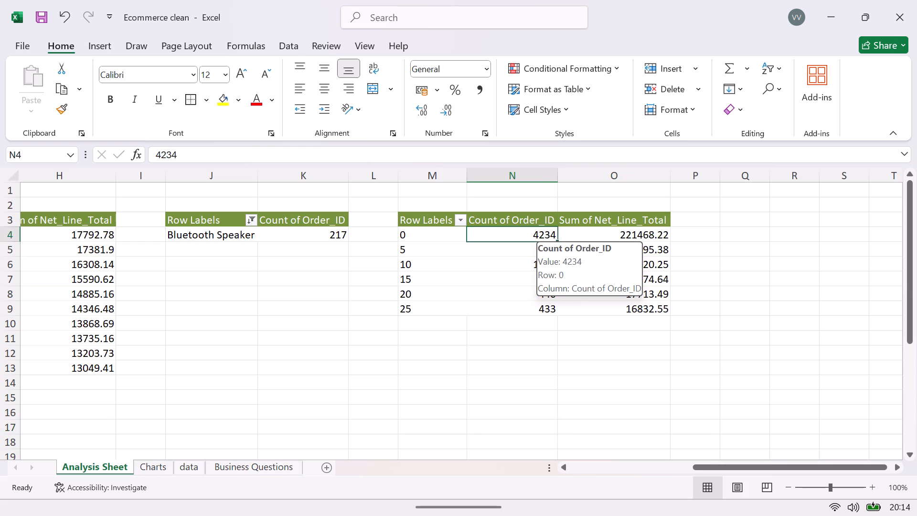
pyautogui.moveTo(573, 257); pyautogui.dragTo(627, 303)
pyautogui.click(627, 303)
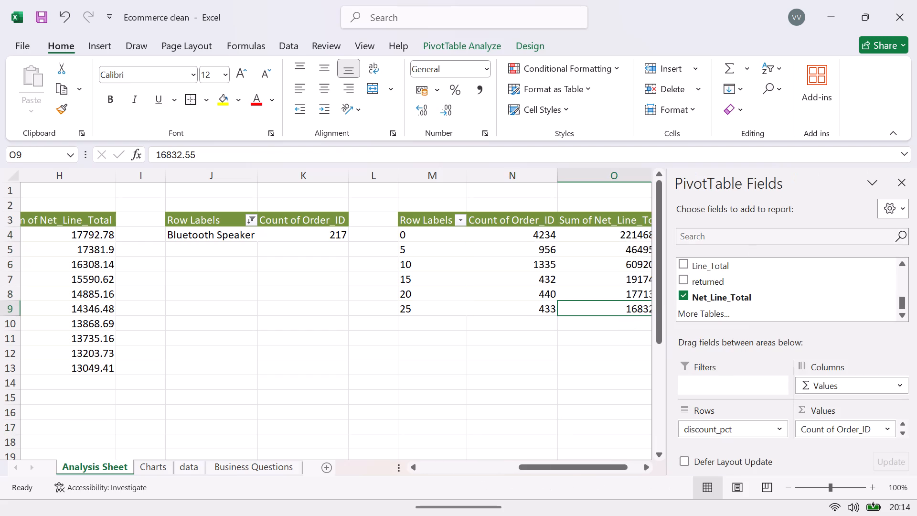
pyautogui.click(905, 185)
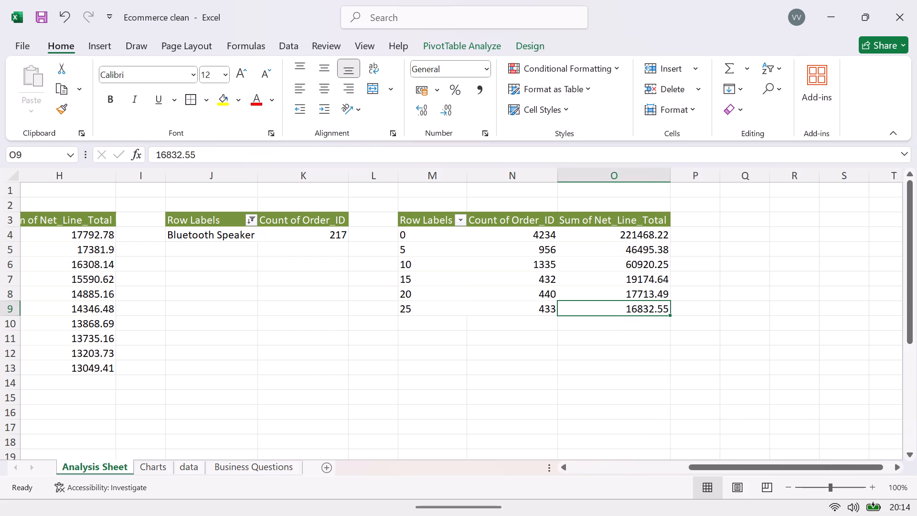
pyautogui.moveTo(424, 220); pyautogui.dragTo(672, 320)
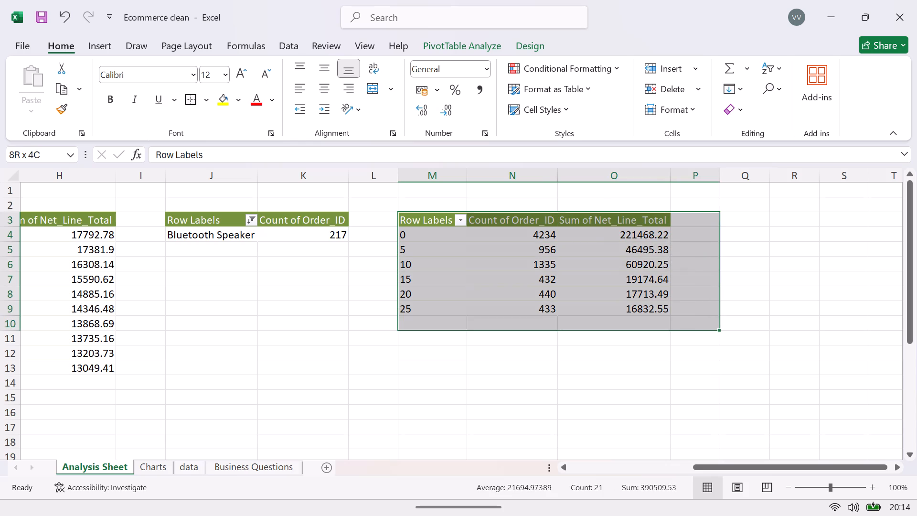
pyautogui.moveTo(672, 320); pyautogui.dragTo(664, 307)
pyautogui.click(454, 224)
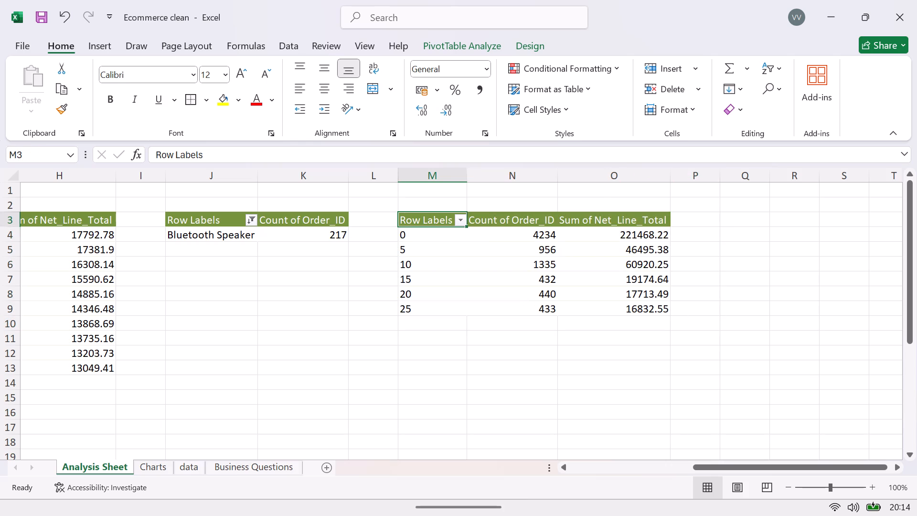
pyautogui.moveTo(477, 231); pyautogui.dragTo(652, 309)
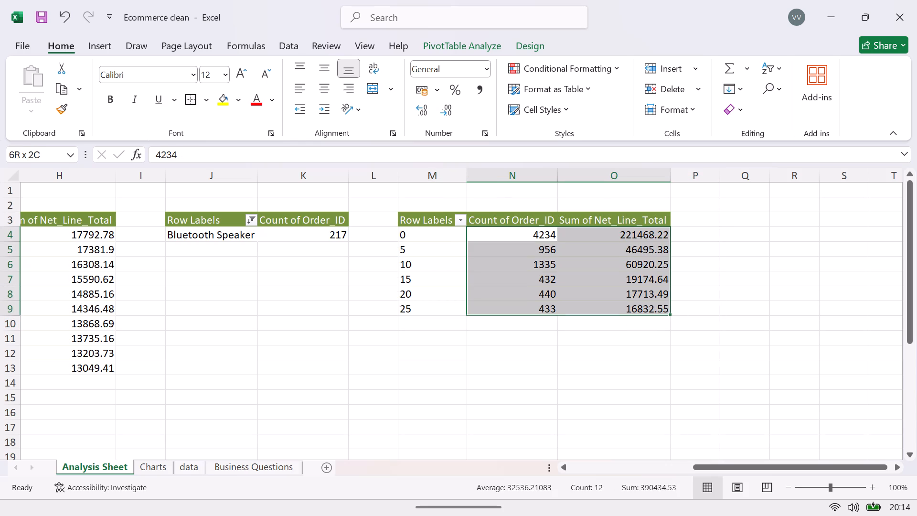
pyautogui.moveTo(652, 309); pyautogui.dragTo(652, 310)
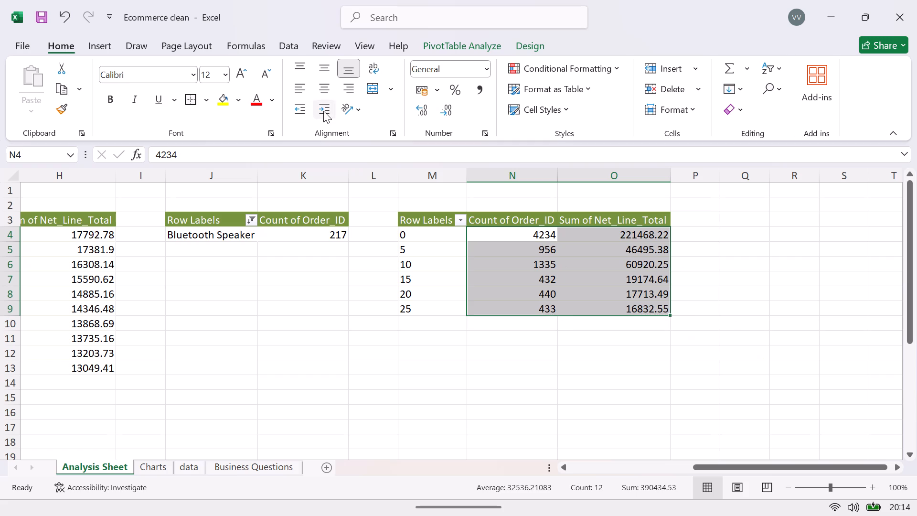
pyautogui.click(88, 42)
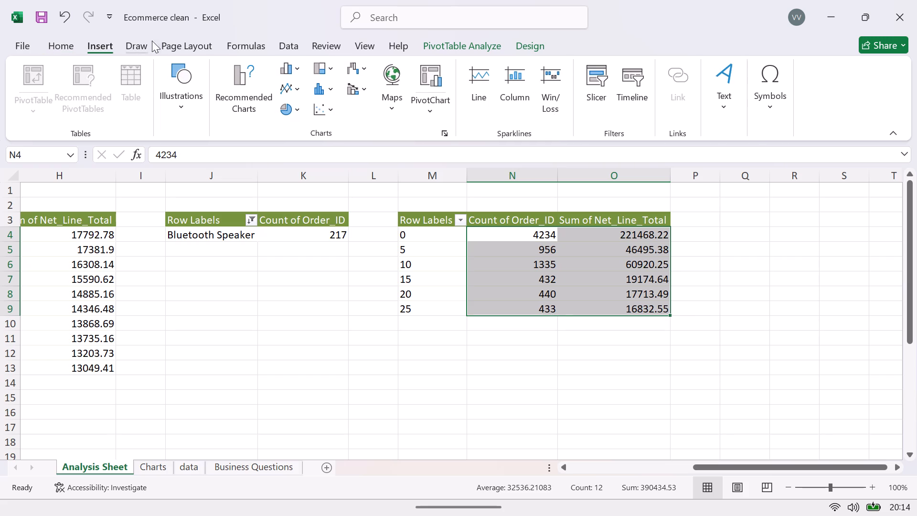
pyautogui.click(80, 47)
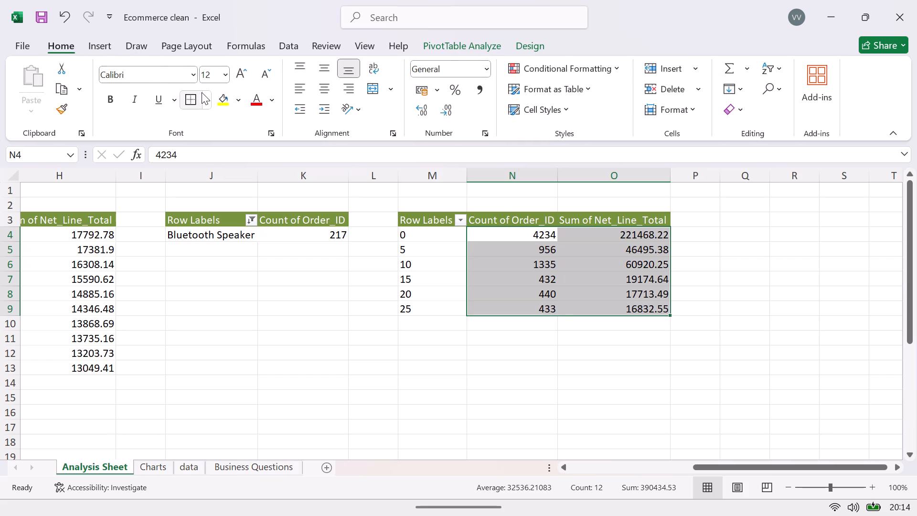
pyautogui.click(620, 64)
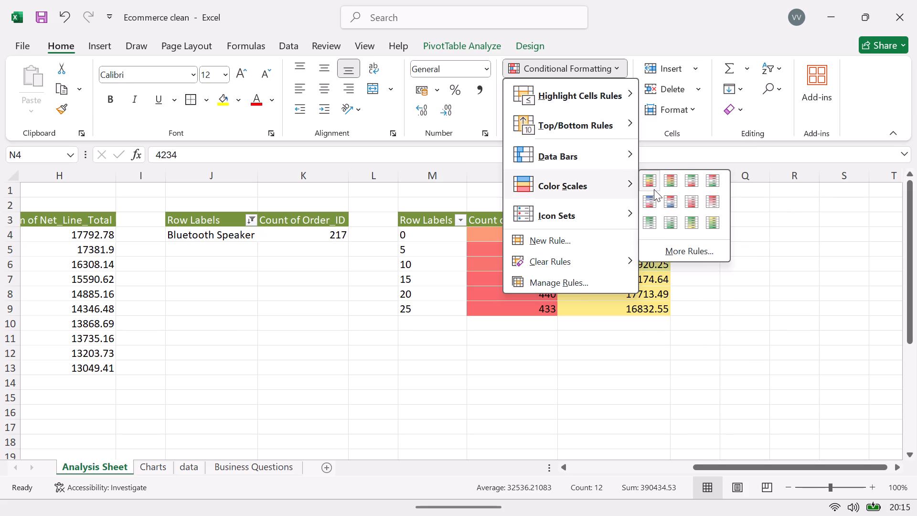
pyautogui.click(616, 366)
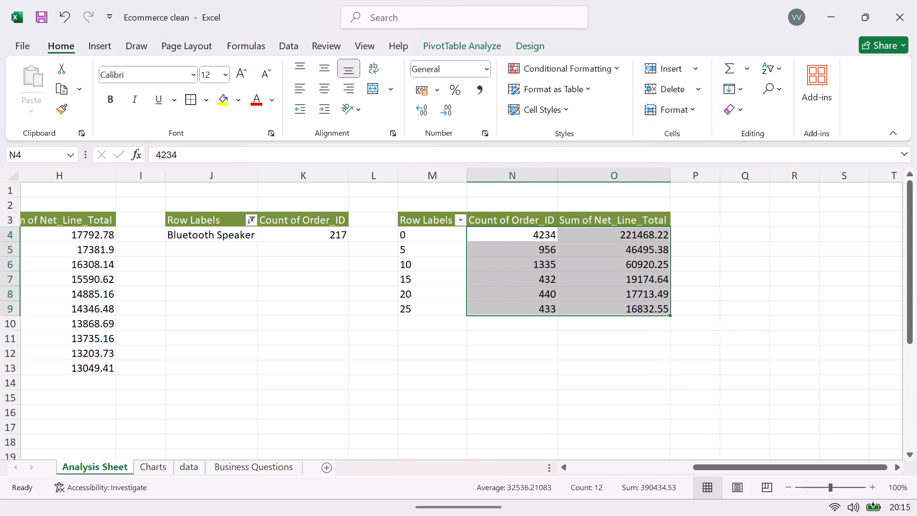
# Apply the Green-Yellow-Red color scale to the Count of Order_ID values in N4:N9.
pyautogui.click(532, 238)
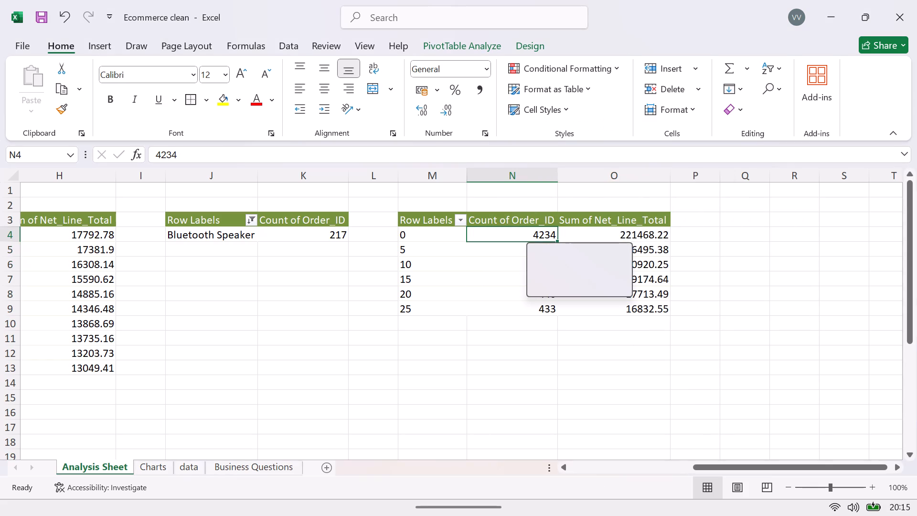
pyautogui.moveTo(532, 238); pyautogui.dragTo(528, 309)
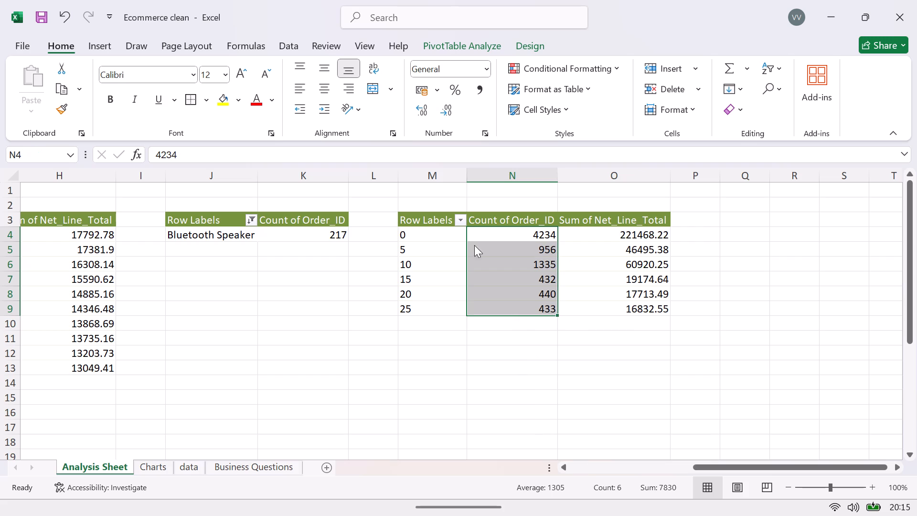
pyautogui.click(618, 68)
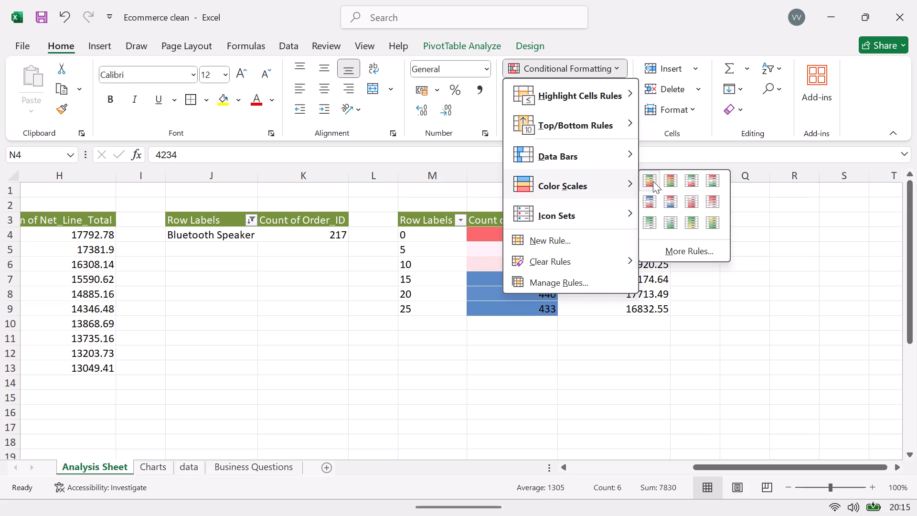
pyautogui.click(653, 181)
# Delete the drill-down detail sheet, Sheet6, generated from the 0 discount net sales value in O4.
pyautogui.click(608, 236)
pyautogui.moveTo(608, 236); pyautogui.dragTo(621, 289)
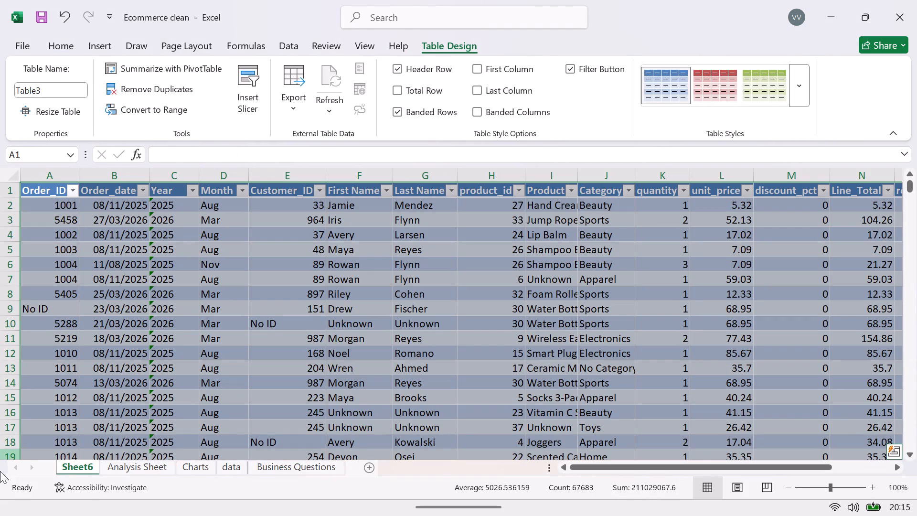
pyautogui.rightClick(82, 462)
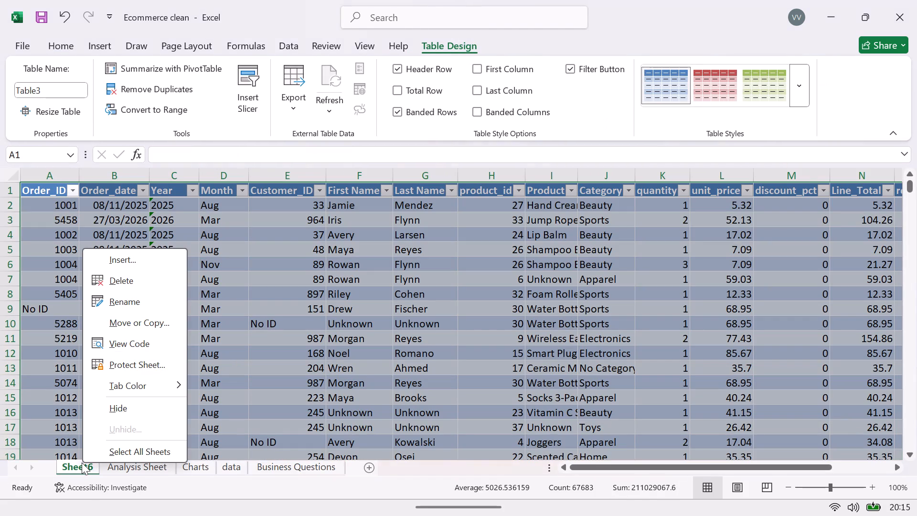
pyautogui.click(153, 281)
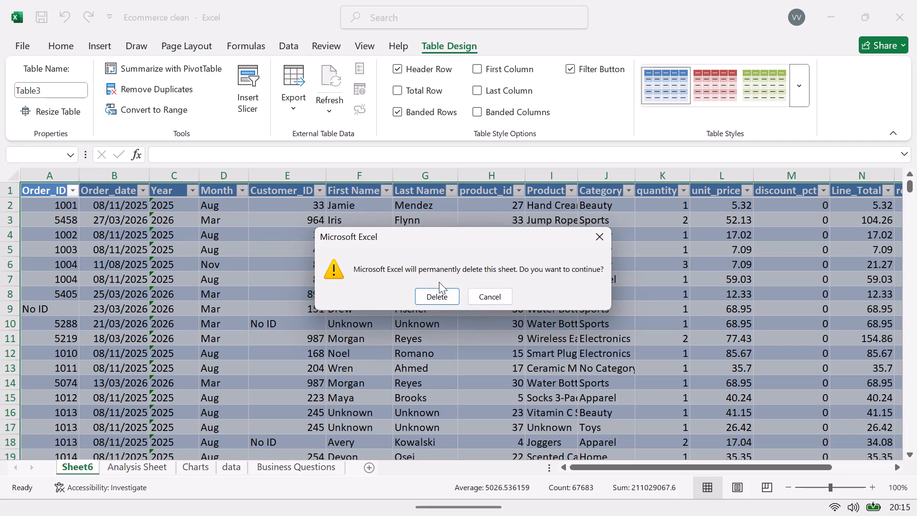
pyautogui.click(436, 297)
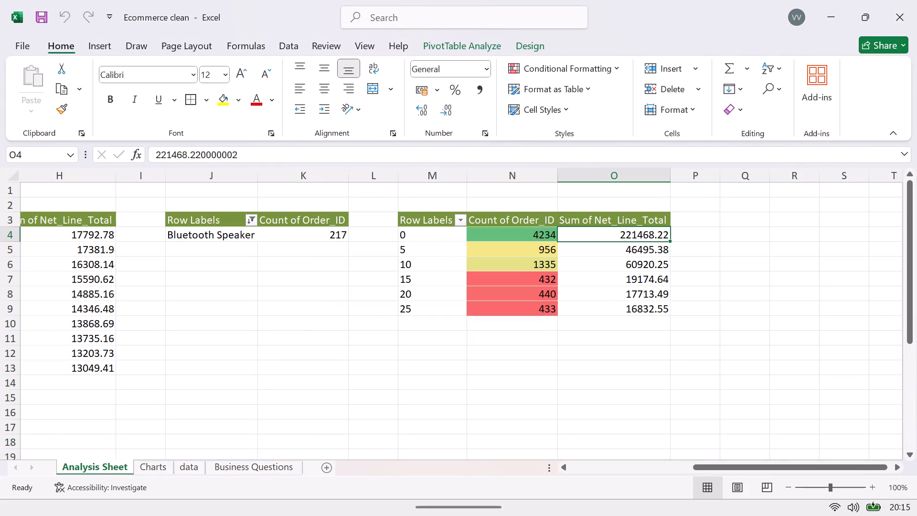
# Apply the Green-Yellow-Red color scale to the Sum of Net_Line_Total values in O4:O9.
pyautogui.moveTo(607, 235); pyautogui.dragTo(619, 305)
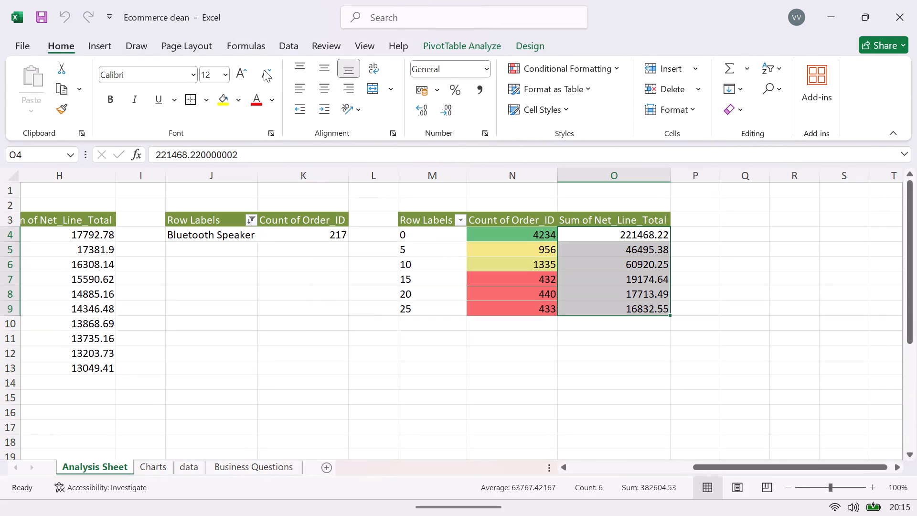
pyautogui.click(614, 70)
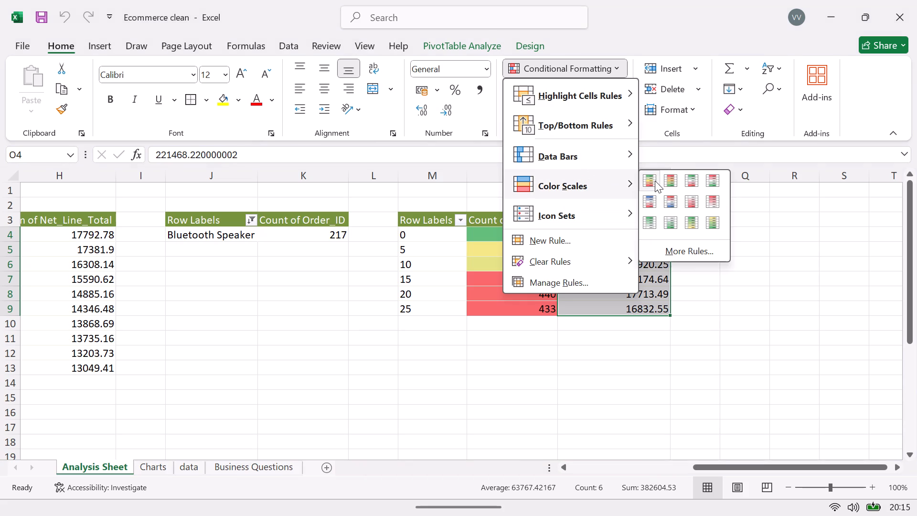
pyautogui.click(655, 181)
pyautogui.click(650, 378)
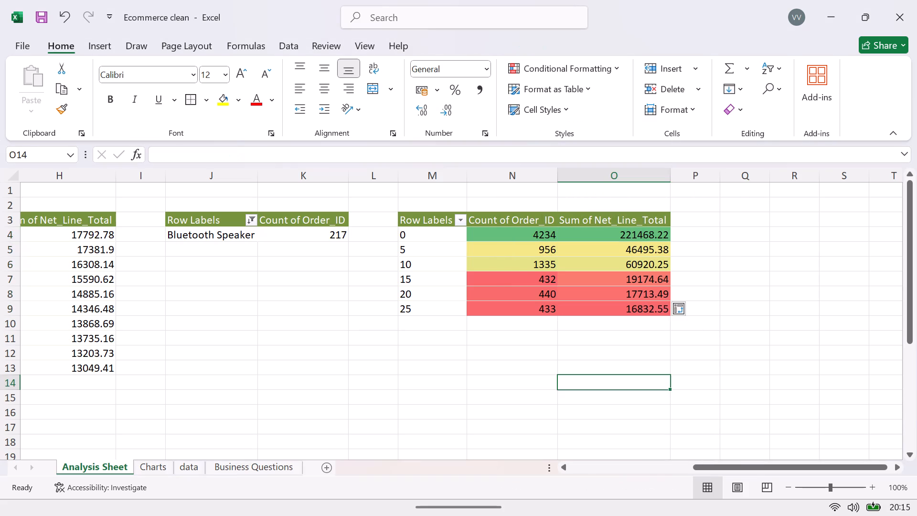
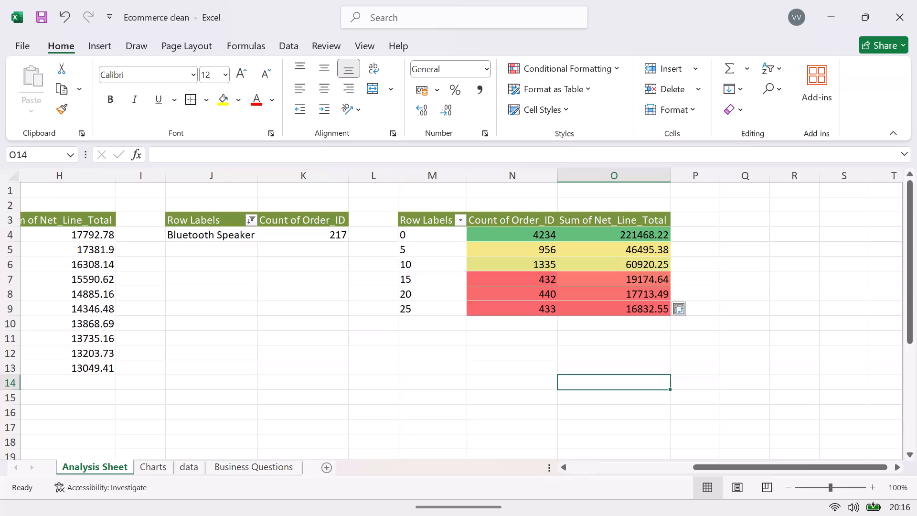
# Check the Business Questions sheet for the next question to answer and return to the Analysis Sheet.
pyautogui.click(429, 304)
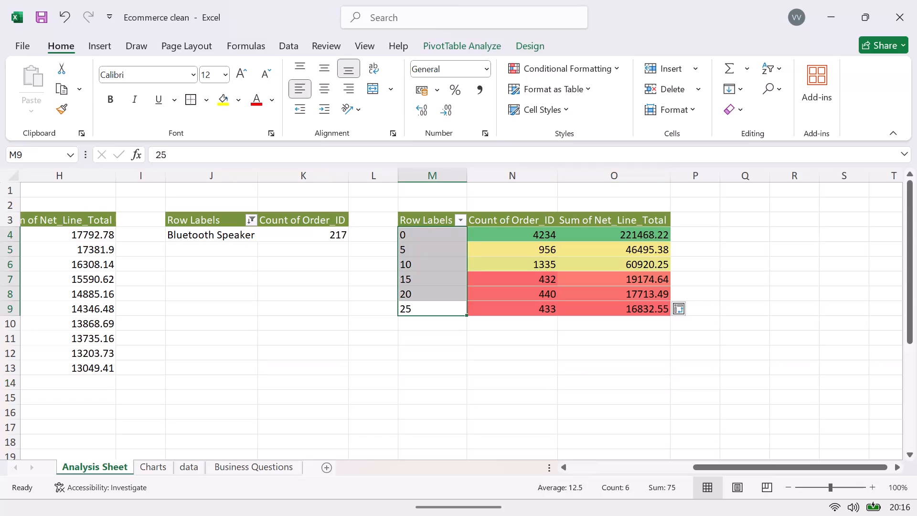
pyautogui.click(567, 366)
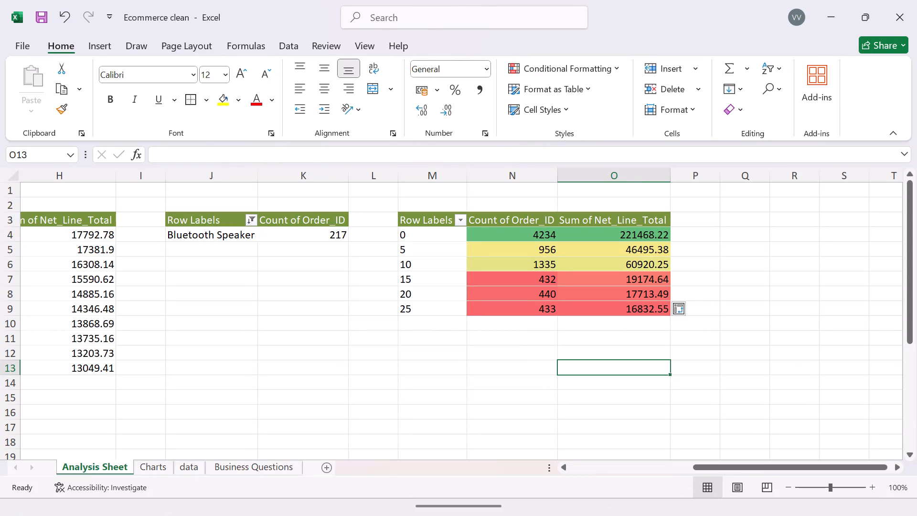
pyautogui.click(256, 472)
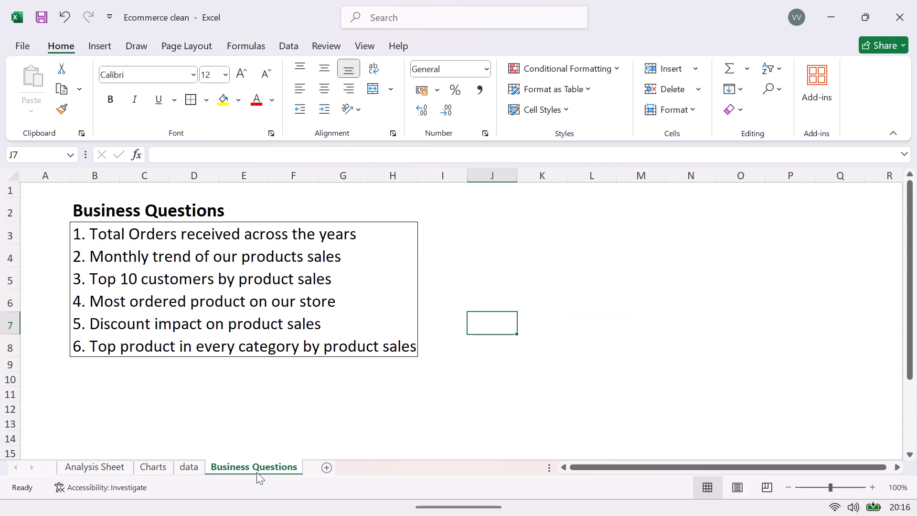
pyautogui.click(92, 462)
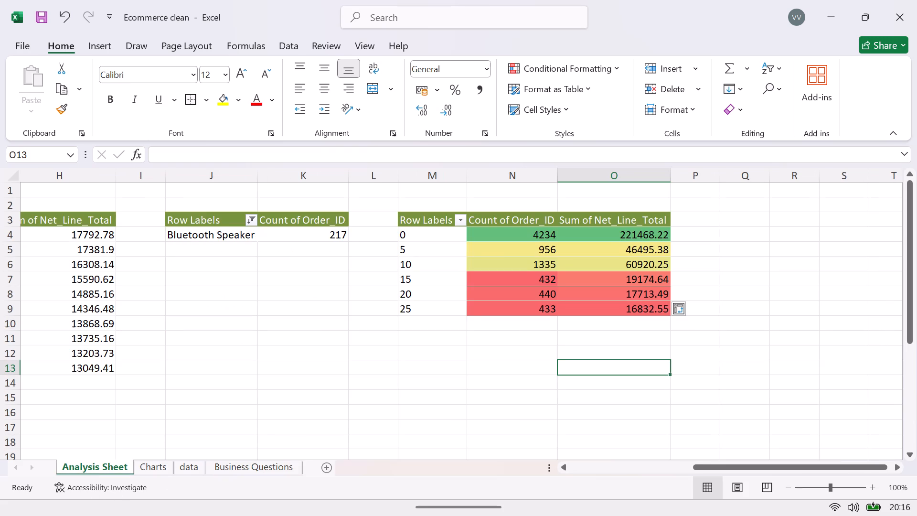
# Copy the discount PivotTable in M3:O9 and paste the duplicate at M11.
pyautogui.moveTo(404, 215); pyautogui.dragTo(635, 309)
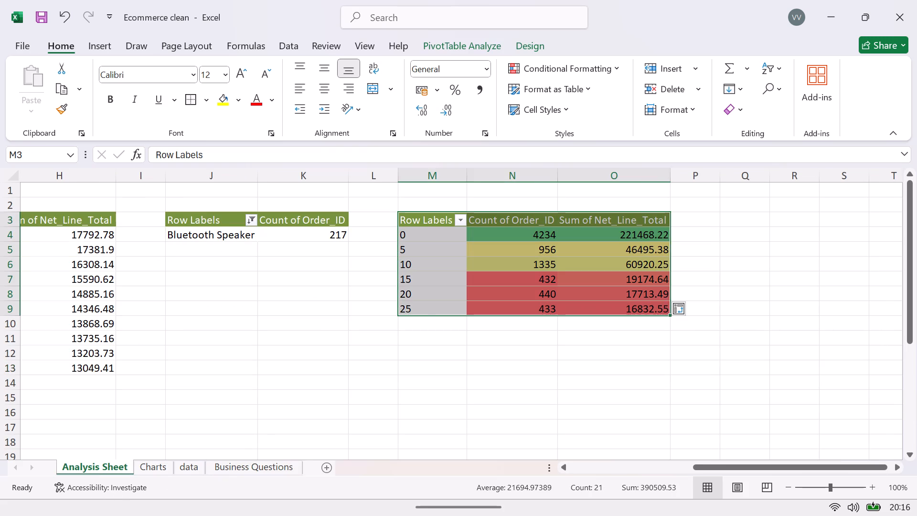
pyautogui.hotkey('ctrl', 'c')
pyautogui.moveTo(914, 292); pyautogui.dragTo(916, 372)
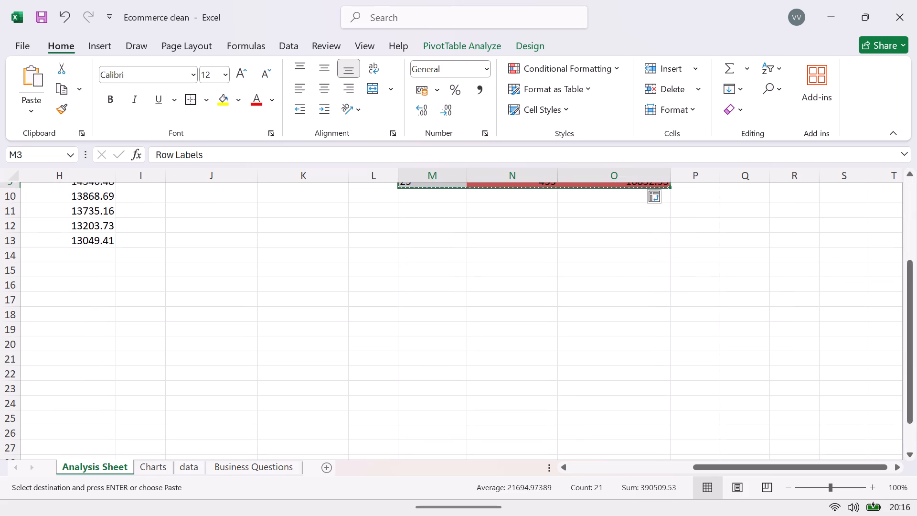
pyautogui.click(420, 220)
pyautogui.click(427, 209)
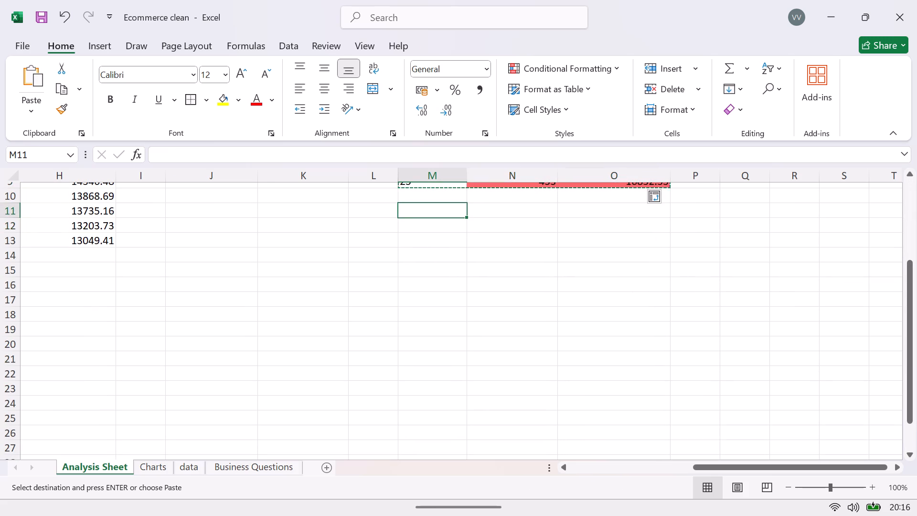
pyautogui.hotkey('ctrl', 'v')
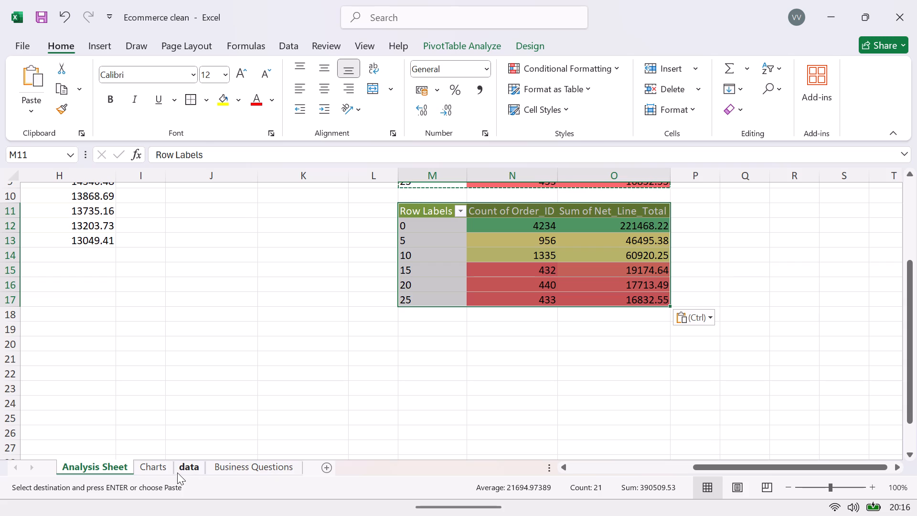
# Show the field list for the copied PivotTable at M11 and remove discount_pct, Count of Order_ID and Sum of Net_Line_Total.
pyautogui.click(225, 464)
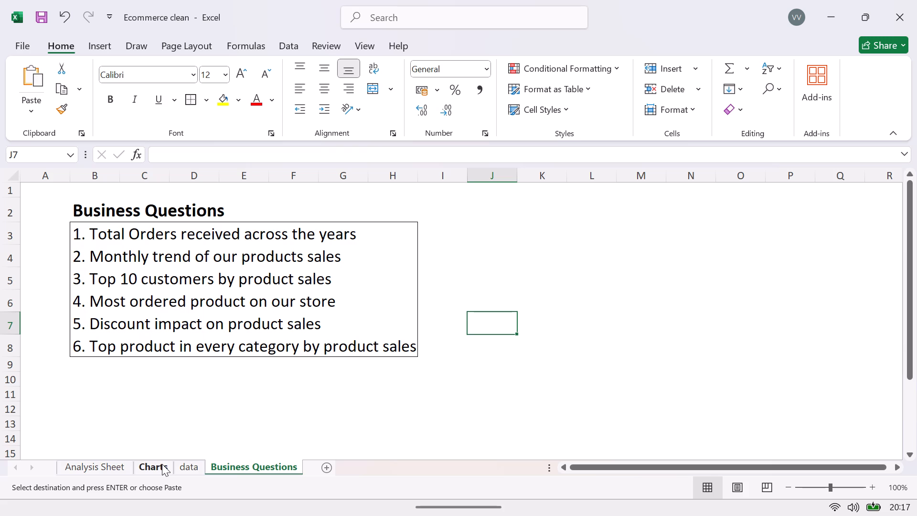
pyautogui.click(112, 470)
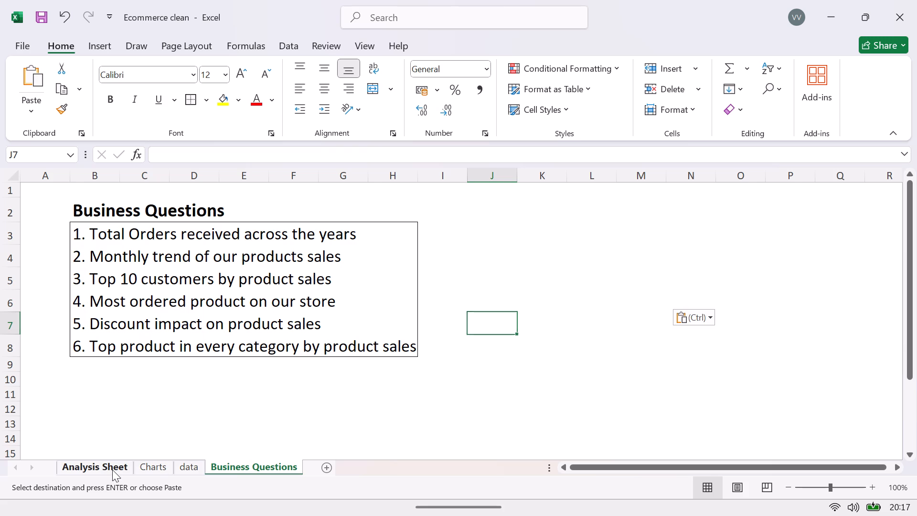
pyautogui.click(586, 261)
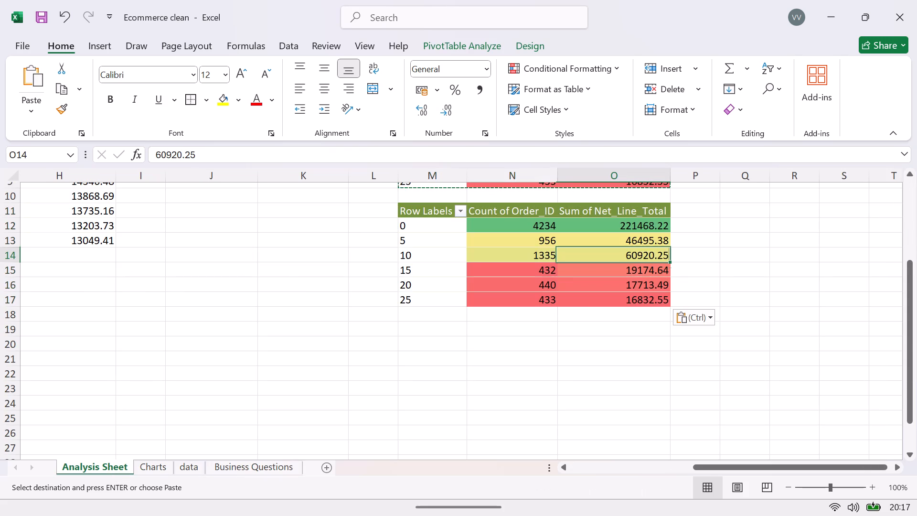
pyautogui.rightClick(586, 261)
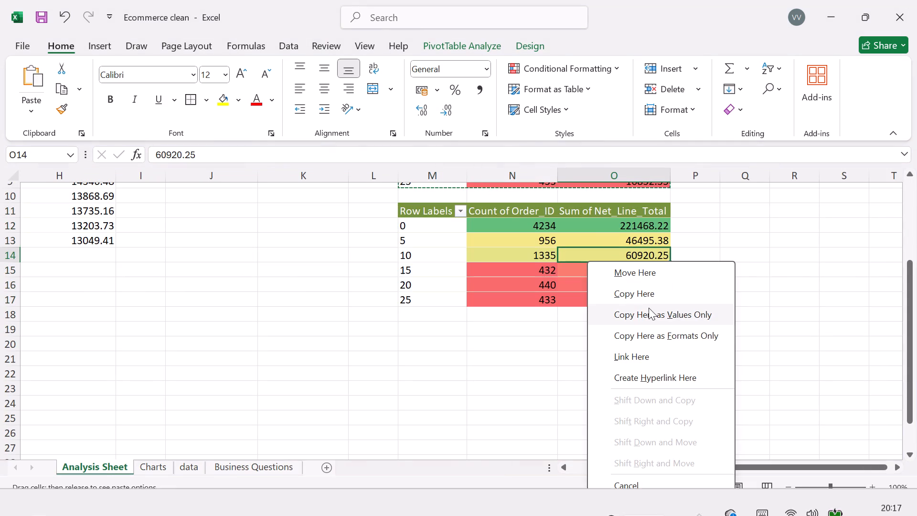
pyautogui.click(583, 255)
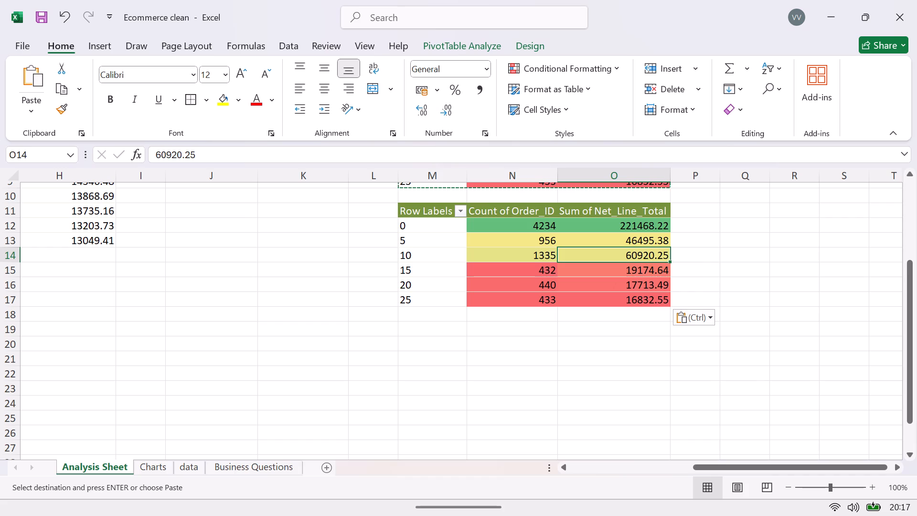
pyautogui.rightClick(583, 255)
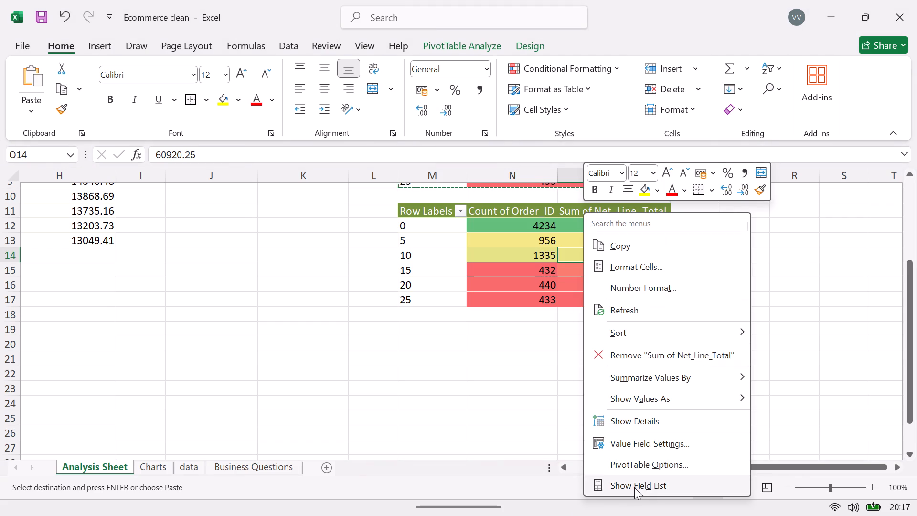
pyautogui.click(634, 487)
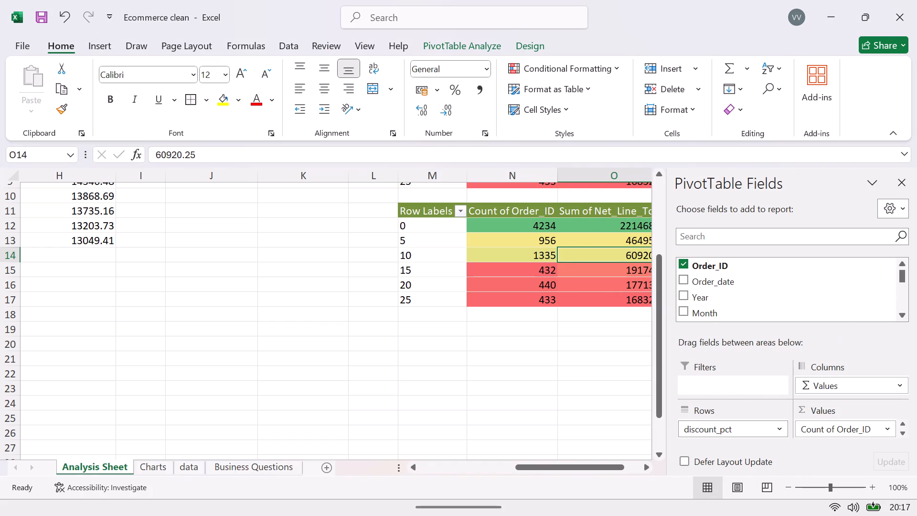
pyautogui.moveTo(716, 430); pyautogui.dragTo(728, 281)
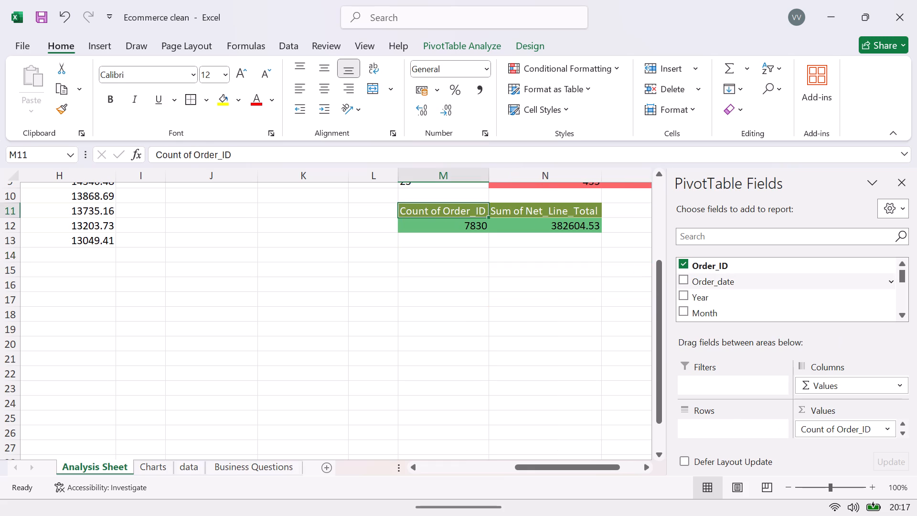
pyautogui.moveTo(812, 431); pyautogui.dragTo(788, 331)
pyautogui.moveTo(788, 331); pyautogui.dragTo(786, 326)
pyautogui.moveTo(864, 428); pyautogui.dragTo(799, 232)
pyautogui.moveTo(838, 427); pyautogui.dragTo(802, 226)
pyautogui.moveTo(876, 429); pyautogui.dragTo(841, 290)
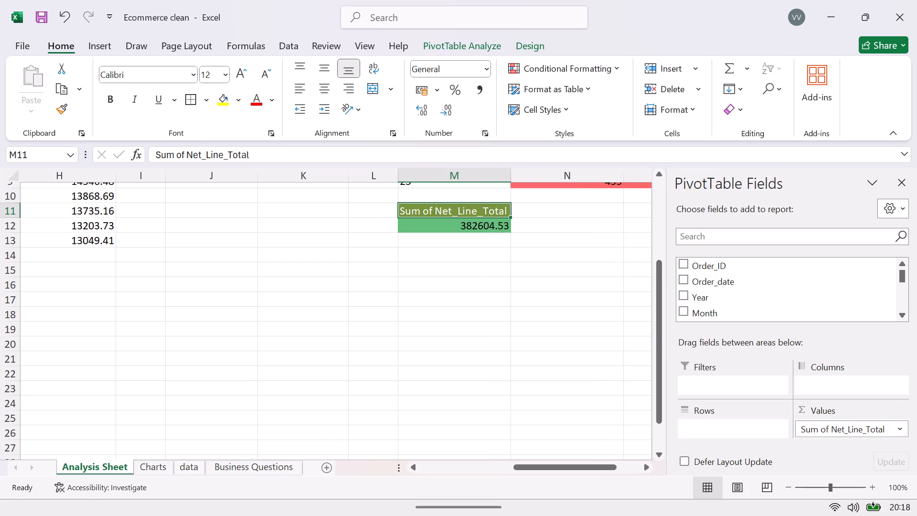
pyautogui.moveTo(849, 432); pyautogui.dragTo(826, 312)
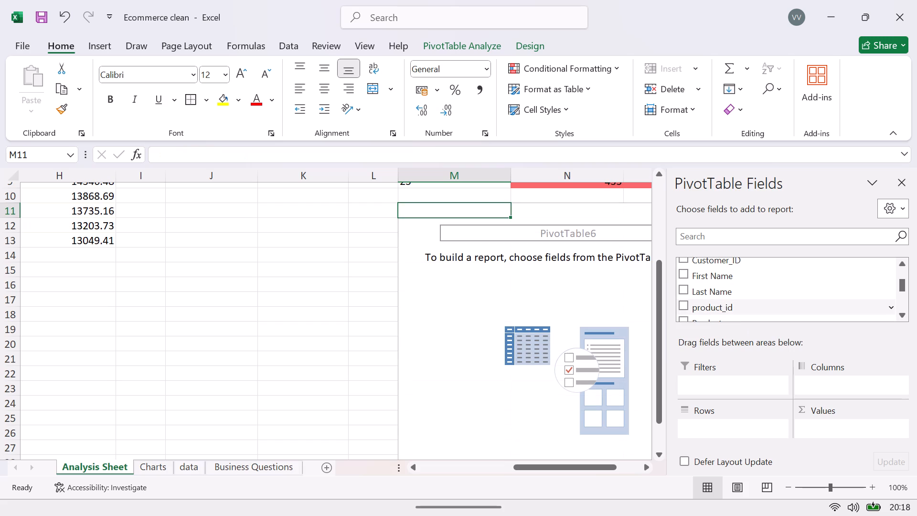
# Add Category as a row field in the emptied PivotTable and nest Product beneath it in the rows.
pyautogui.moveTo(901, 283); pyautogui.dragTo(901, 289)
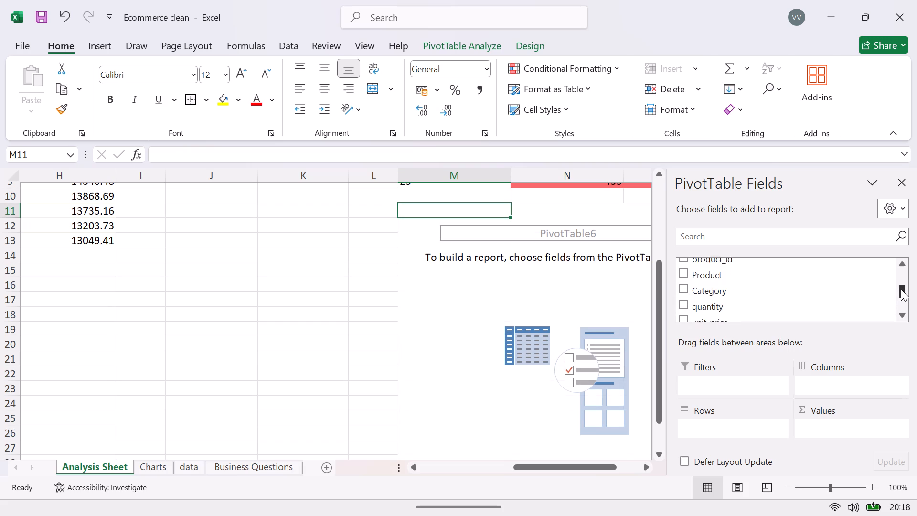
pyautogui.moveTo(901, 289); pyautogui.dragTo(901, 290)
pyautogui.moveTo(706, 287); pyautogui.dragTo(724, 420)
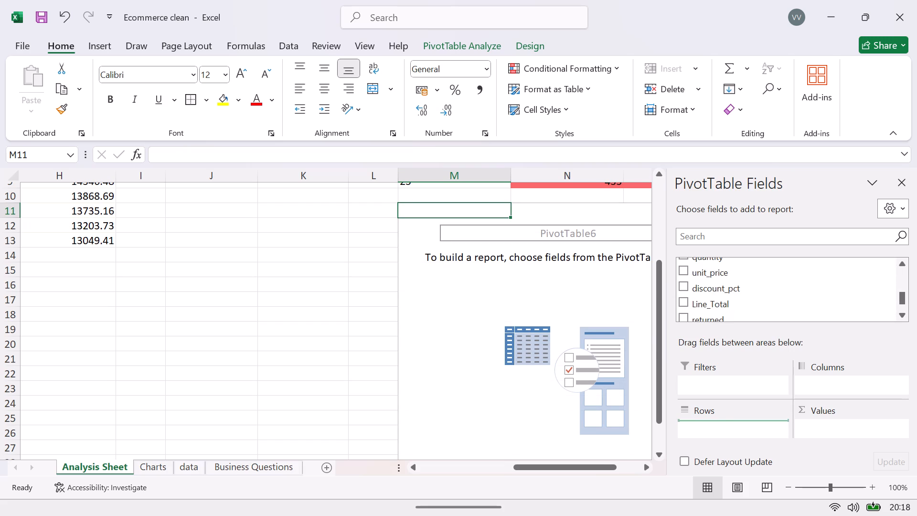
pyautogui.moveTo(724, 420); pyautogui.dragTo(724, 419)
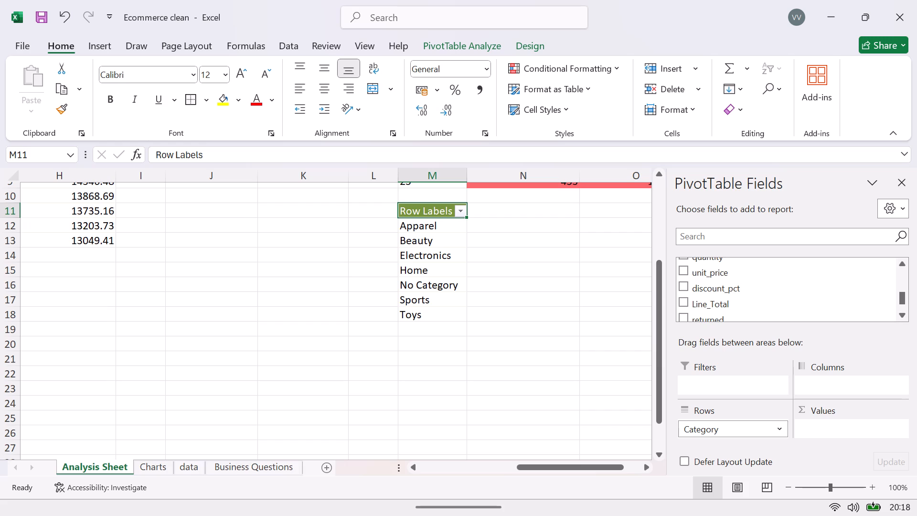
pyautogui.click(900, 288)
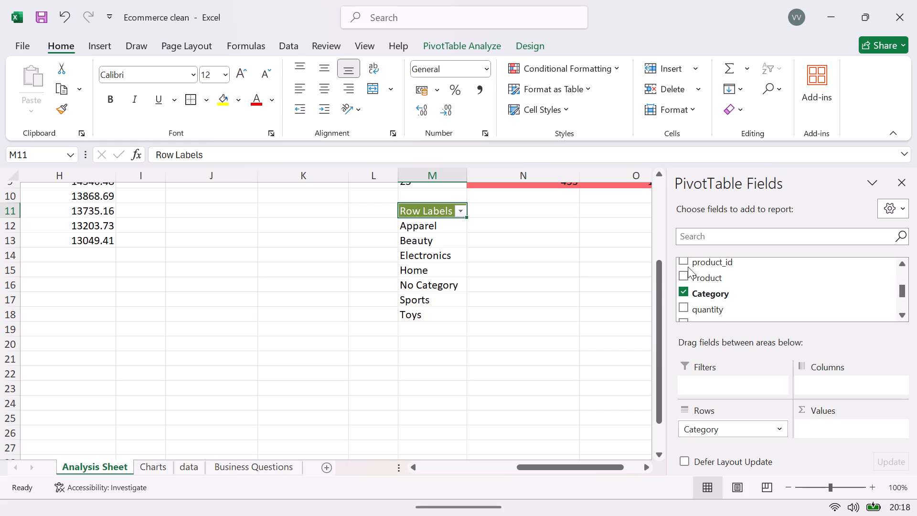
pyautogui.moveTo(699, 276); pyautogui.dragTo(709, 309)
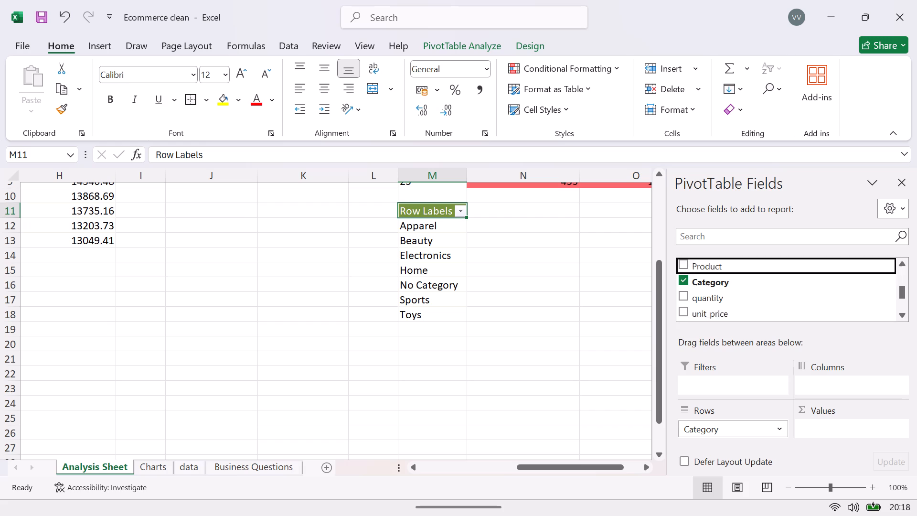
pyautogui.moveTo(709, 309); pyautogui.dragTo(837, 384)
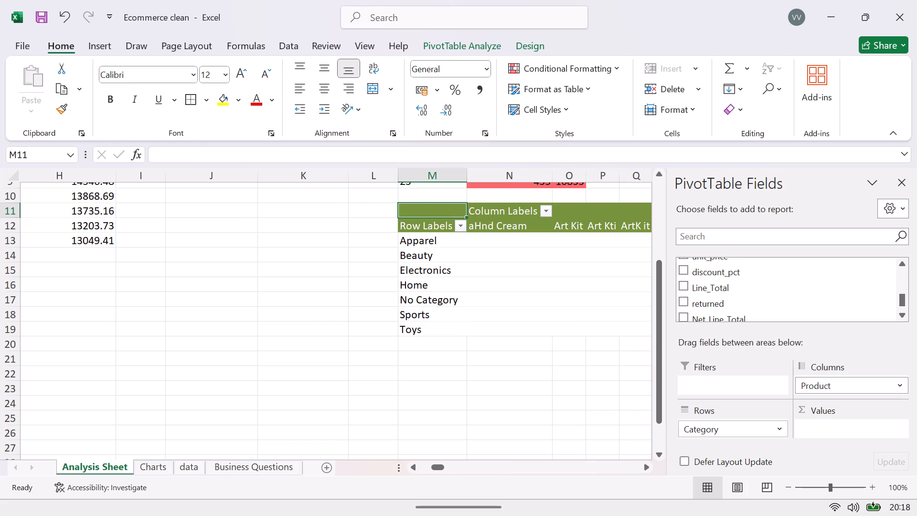
pyautogui.moveTo(840, 382); pyautogui.dragTo(815, 389)
pyautogui.moveTo(815, 389); pyautogui.dragTo(722, 433)
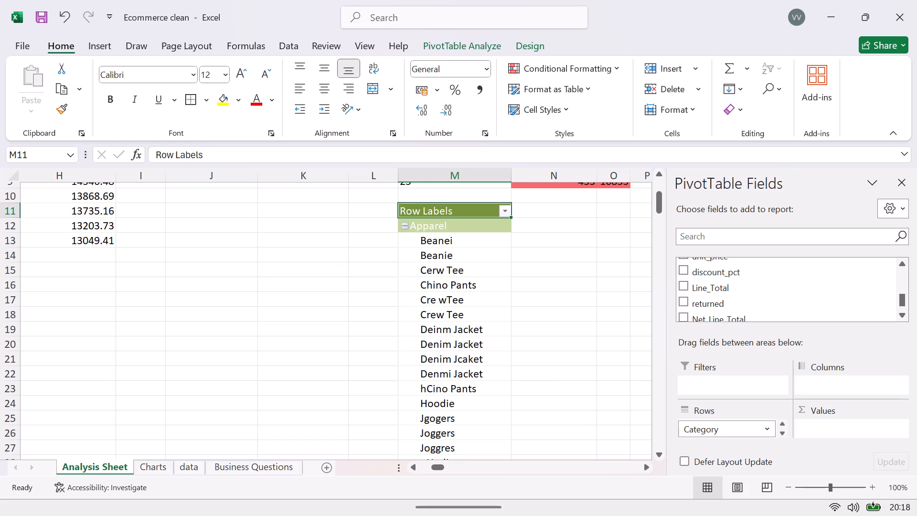
# Add Net_Line_Total as a summed value field in the Category and Product PivotTable.
pyautogui.click(906, 312)
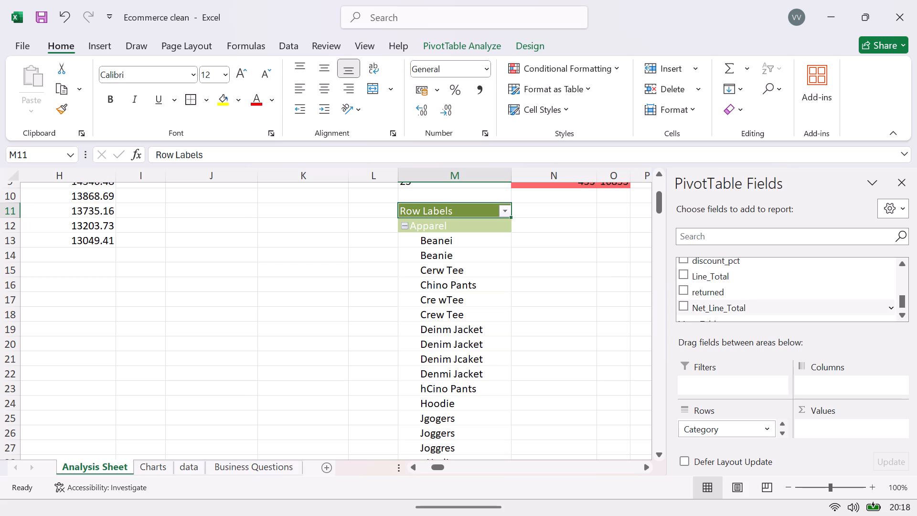
pyautogui.click(728, 309)
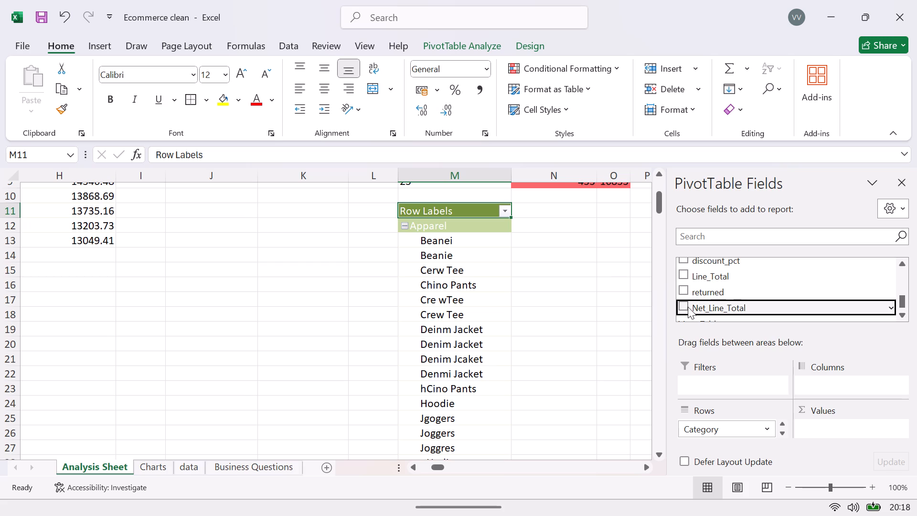
pyautogui.click(688, 307)
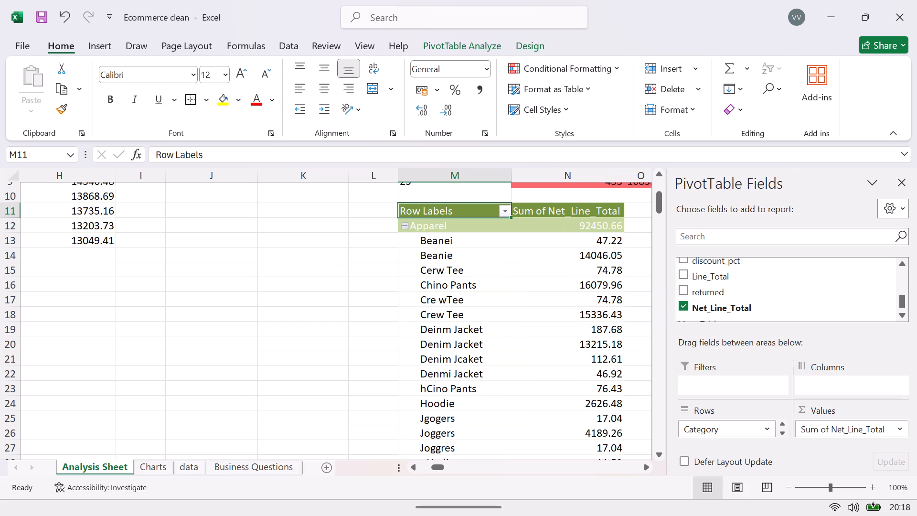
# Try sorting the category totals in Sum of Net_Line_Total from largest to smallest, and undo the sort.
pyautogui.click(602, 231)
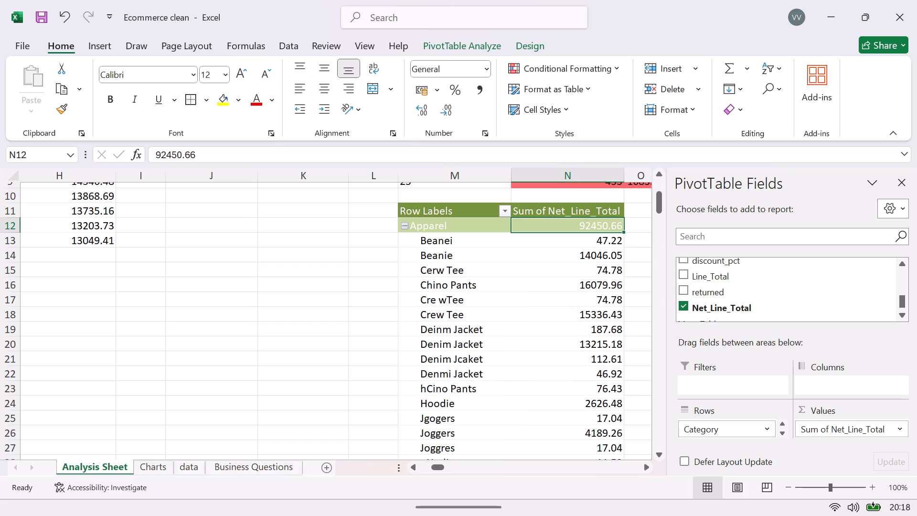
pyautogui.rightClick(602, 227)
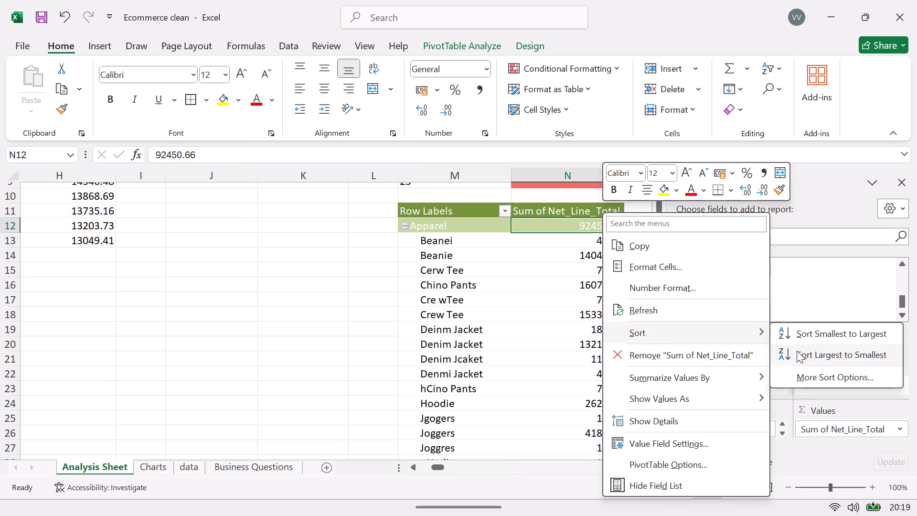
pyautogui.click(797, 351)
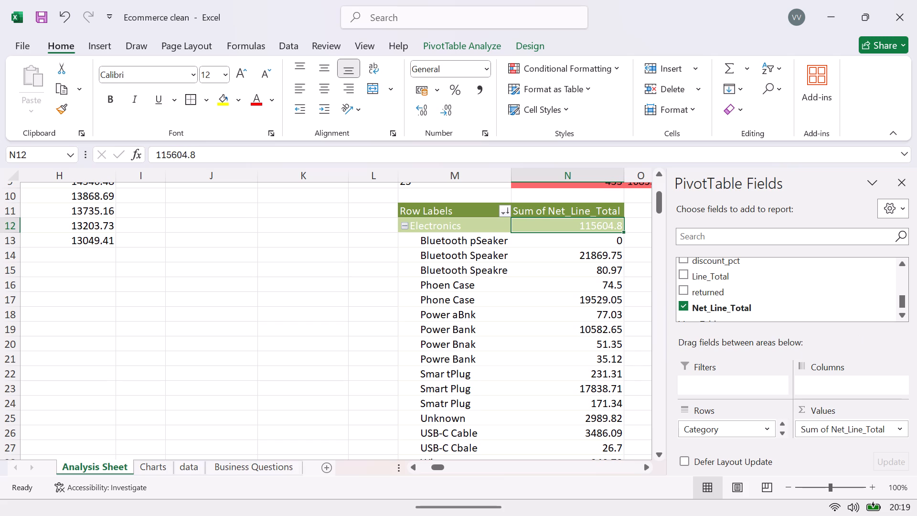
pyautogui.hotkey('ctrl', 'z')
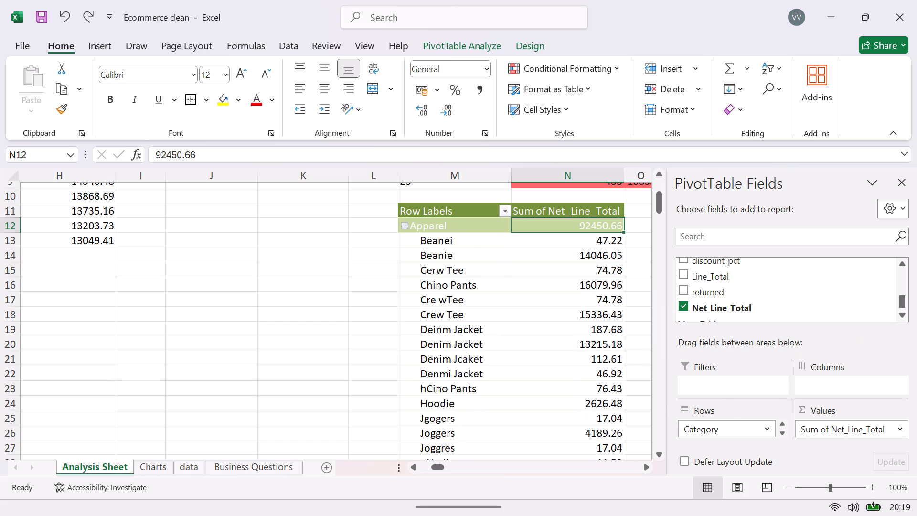
# Hide the PivotTable field list.
pyautogui.click(901, 182)
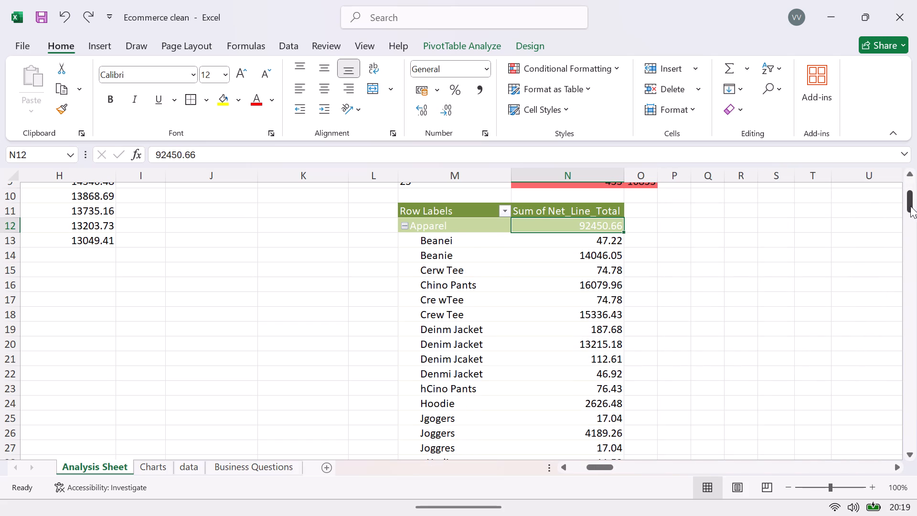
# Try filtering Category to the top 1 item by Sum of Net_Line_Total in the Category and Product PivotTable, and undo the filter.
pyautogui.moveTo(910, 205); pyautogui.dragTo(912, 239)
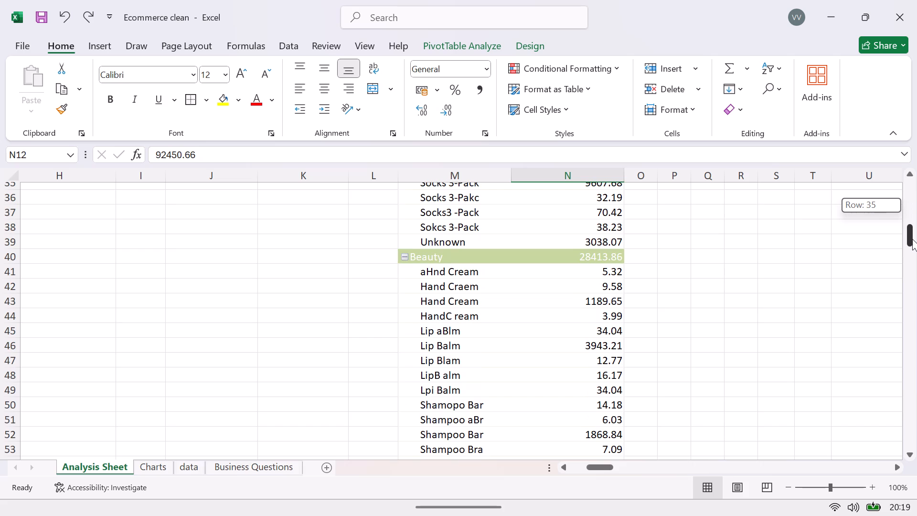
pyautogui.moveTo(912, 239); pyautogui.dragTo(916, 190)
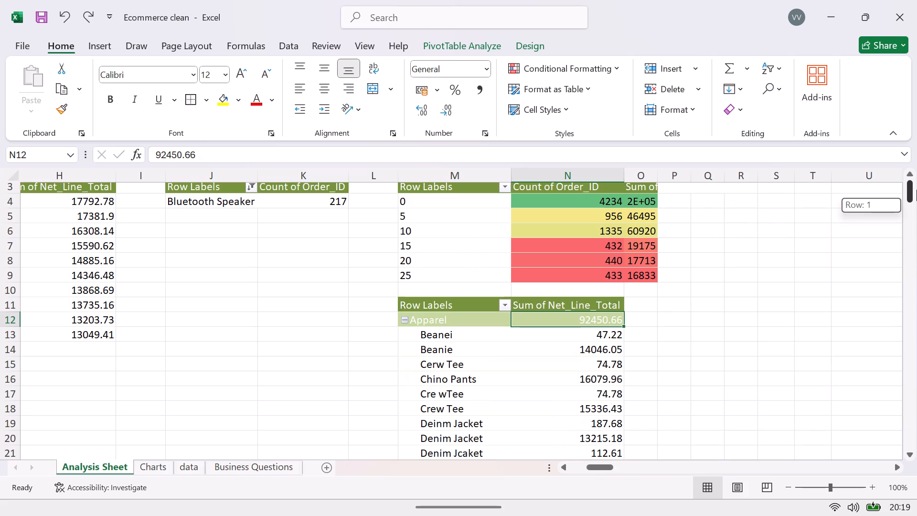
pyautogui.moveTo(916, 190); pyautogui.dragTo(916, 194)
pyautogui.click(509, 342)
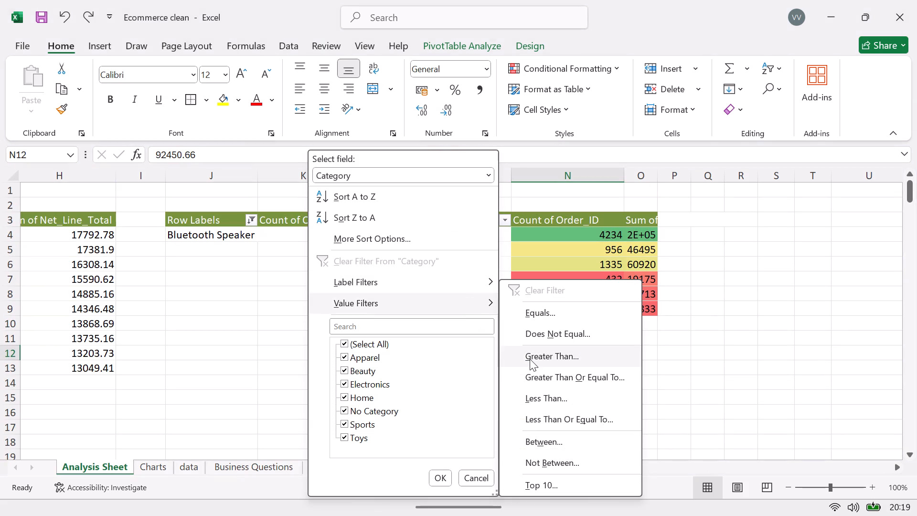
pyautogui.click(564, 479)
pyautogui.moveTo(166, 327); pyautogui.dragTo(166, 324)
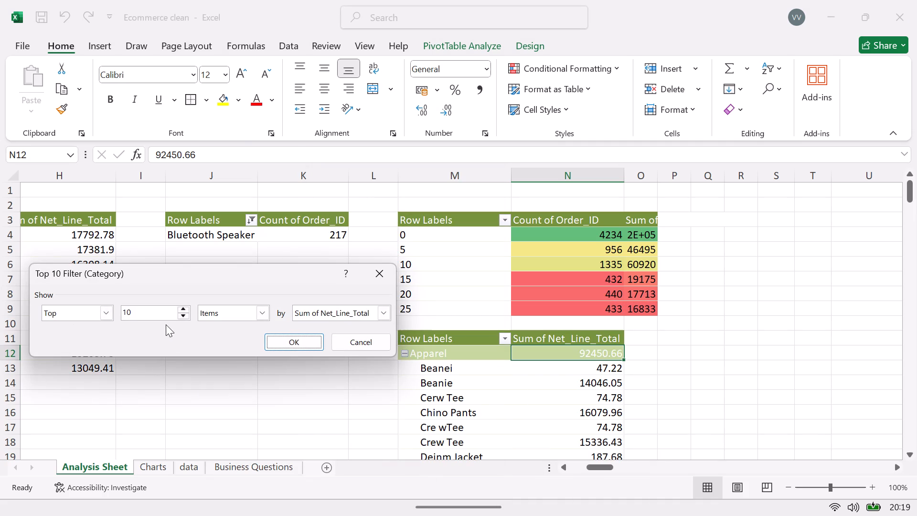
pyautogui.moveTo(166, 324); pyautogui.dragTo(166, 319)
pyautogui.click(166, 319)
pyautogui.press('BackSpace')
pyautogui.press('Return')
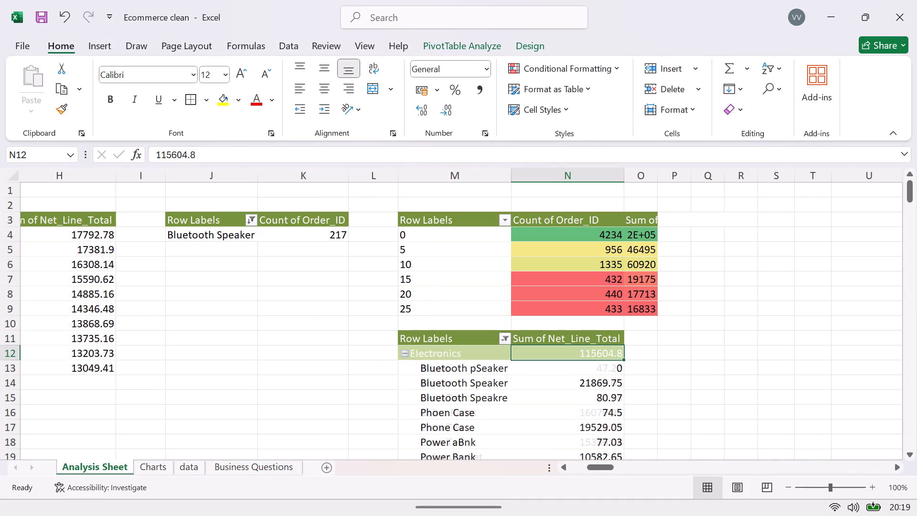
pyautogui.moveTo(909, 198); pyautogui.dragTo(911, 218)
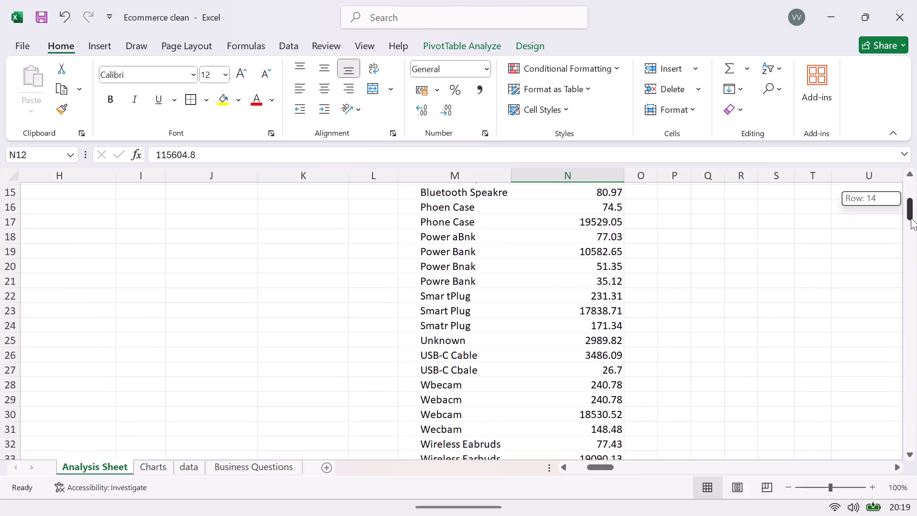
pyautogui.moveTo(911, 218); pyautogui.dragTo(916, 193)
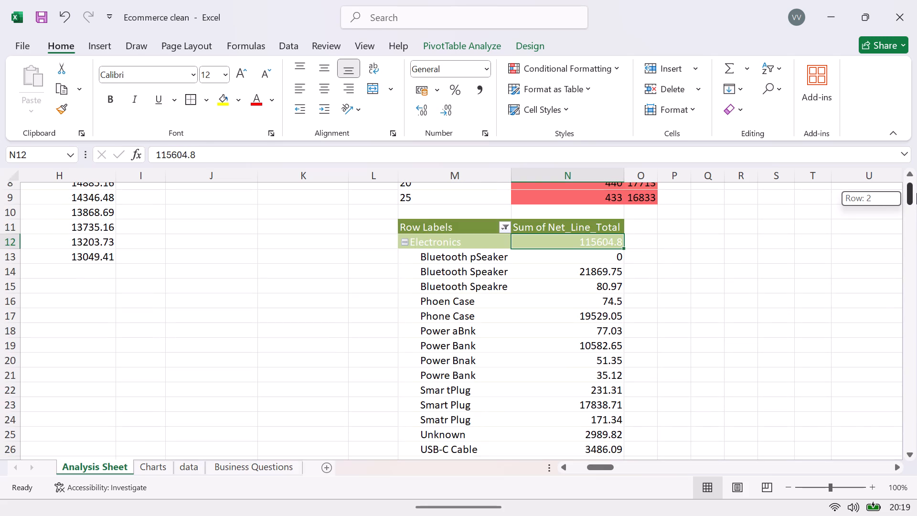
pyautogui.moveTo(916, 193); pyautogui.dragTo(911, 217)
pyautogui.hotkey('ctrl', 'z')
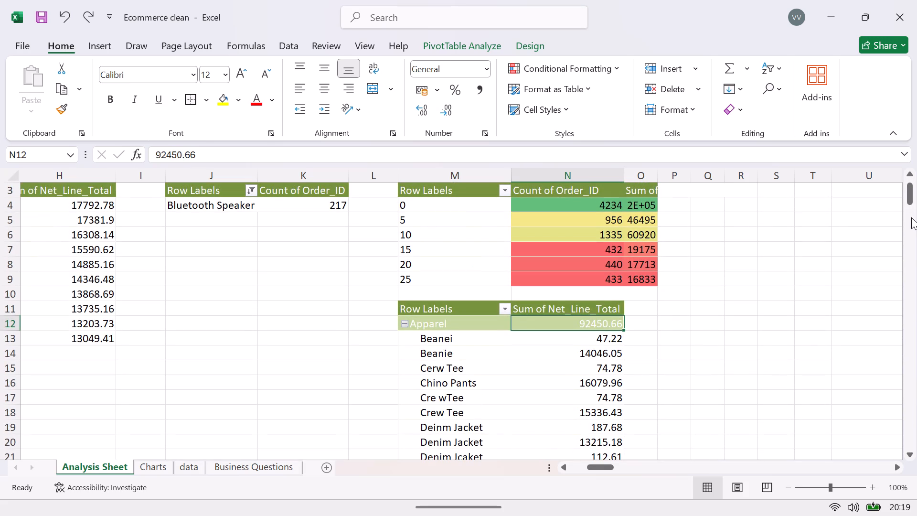
# Examine the products and their net sales under each category in the Category and Product PivotTable.
pyautogui.moveTo(909, 187); pyautogui.dragTo(908, 199)
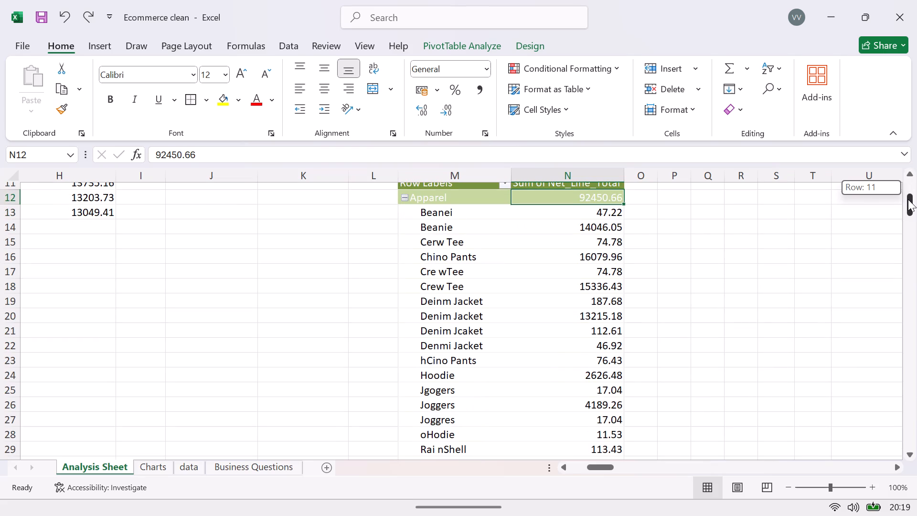
pyautogui.moveTo(908, 199); pyautogui.dragTo(914, 230)
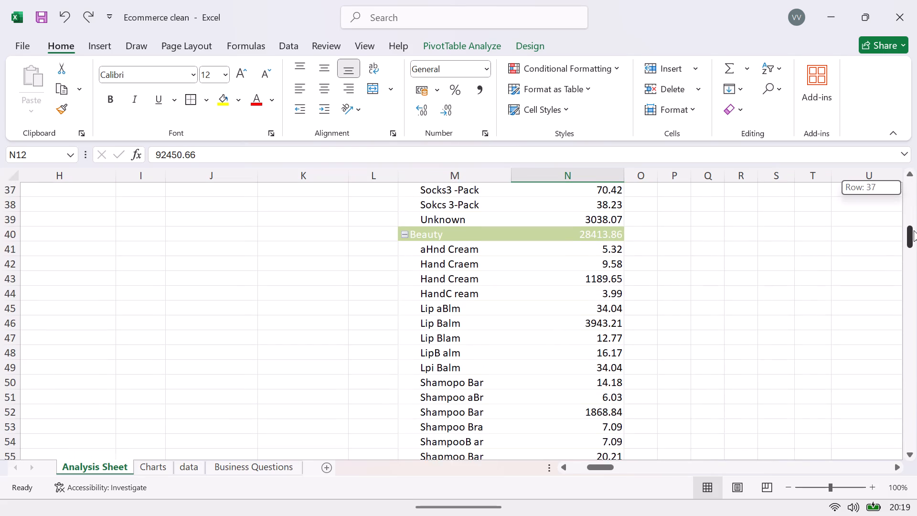
pyautogui.moveTo(914, 230); pyautogui.dragTo(916, 281)
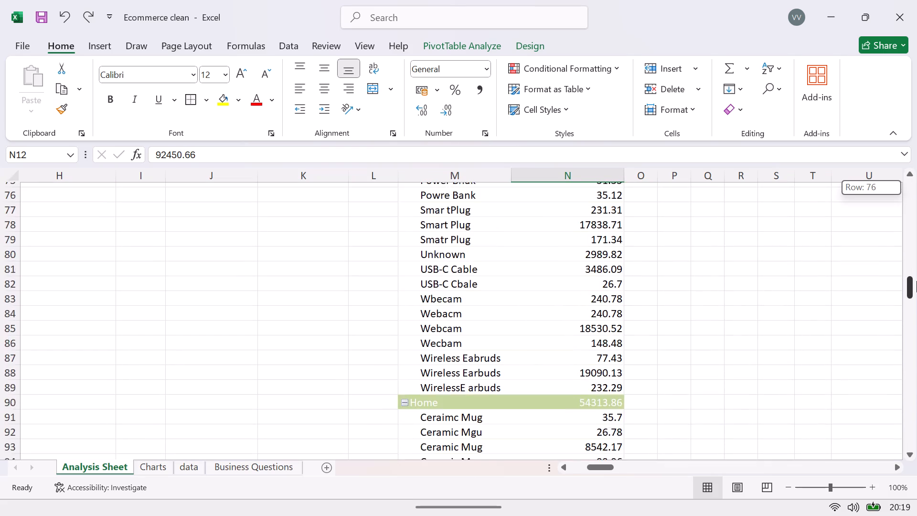
pyautogui.moveTo(916, 281); pyautogui.dragTo(916, 186)
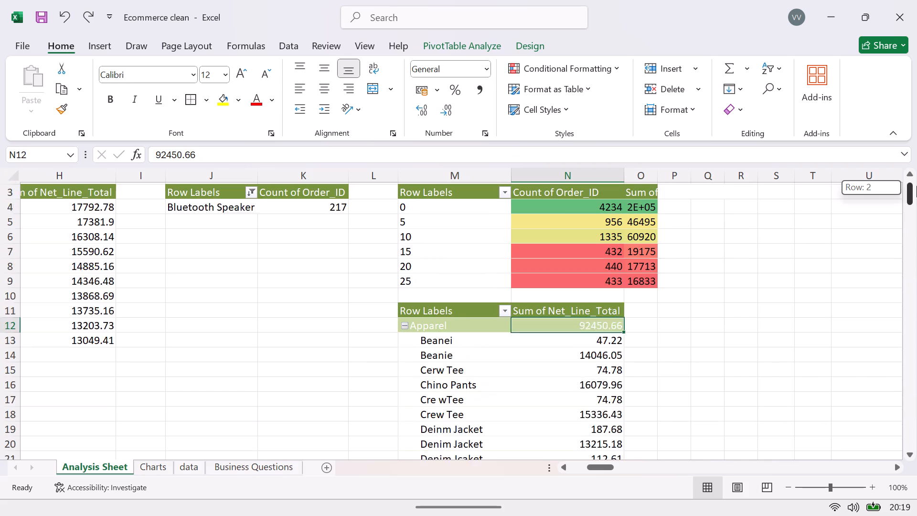
pyautogui.moveTo(916, 186); pyautogui.dragTo(916, 184)
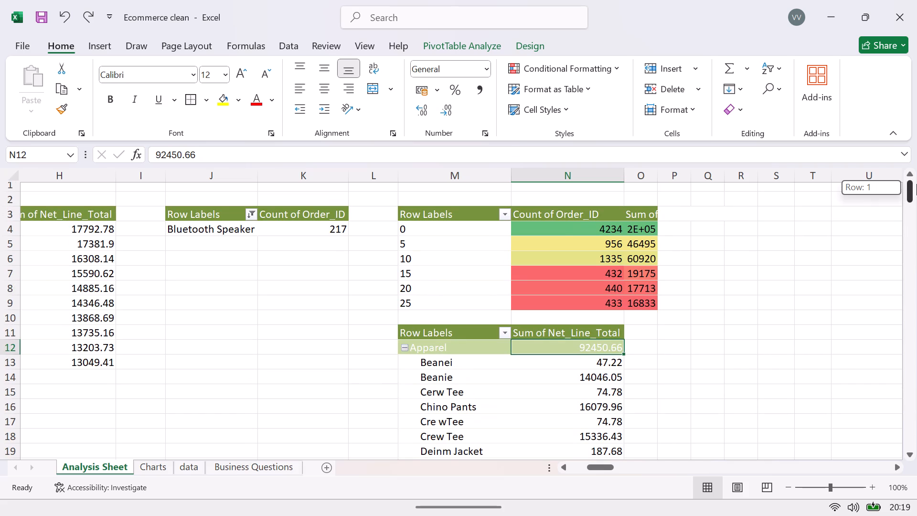
pyautogui.moveTo(916, 184); pyautogui.dragTo(915, 225)
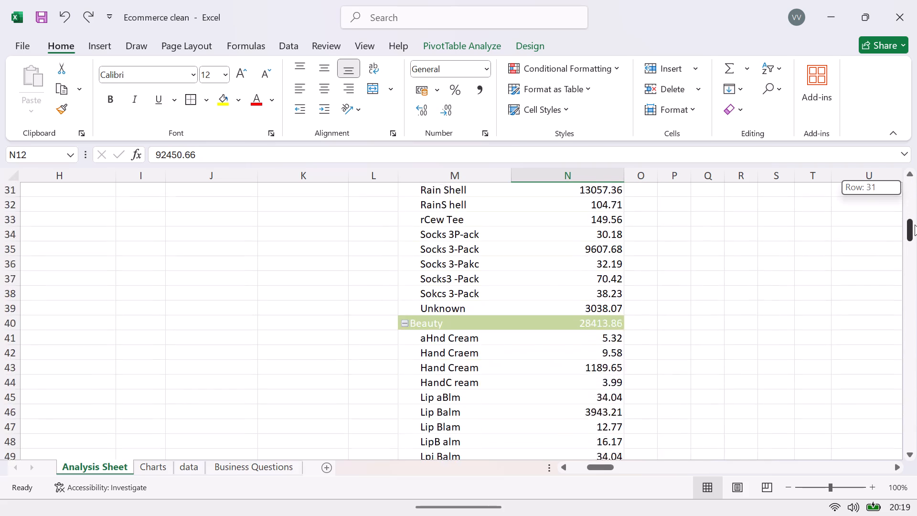
pyautogui.moveTo(915, 225); pyautogui.dragTo(916, 490)
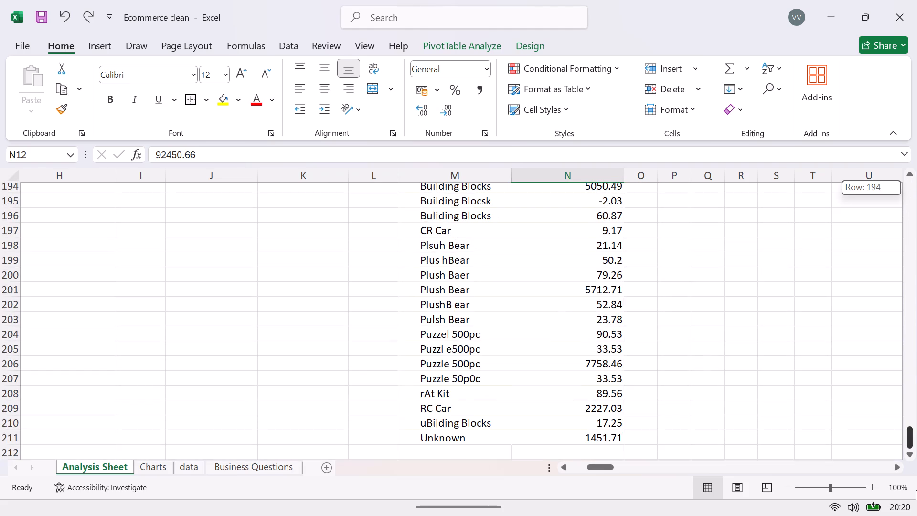
pyautogui.moveTo(916, 490); pyautogui.dragTo(913, 180)
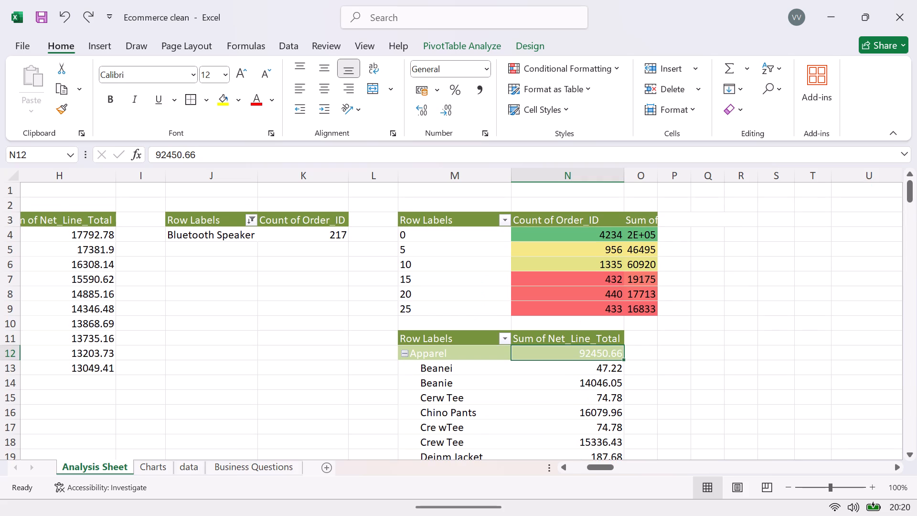
# Review the yearly Total line chart on the Charts sheet and its data series formatting options.
pyautogui.click(164, 466)
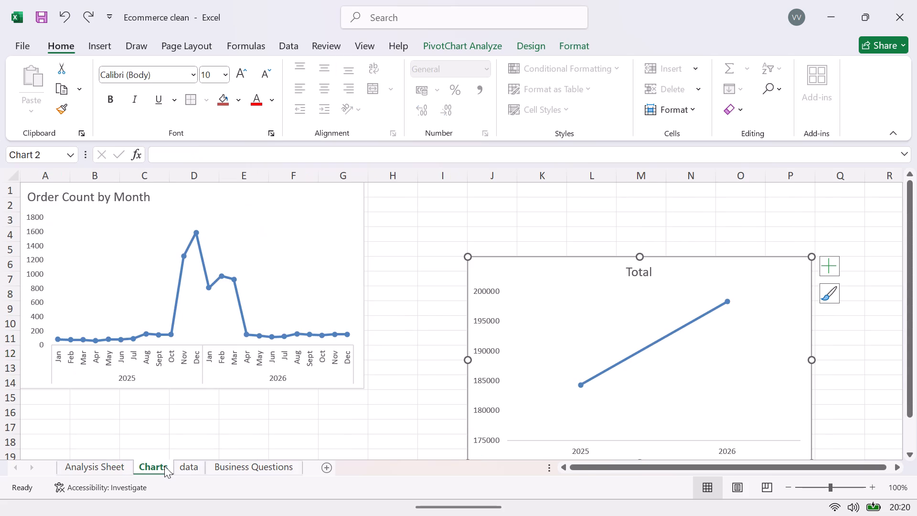
pyautogui.click(629, 347)
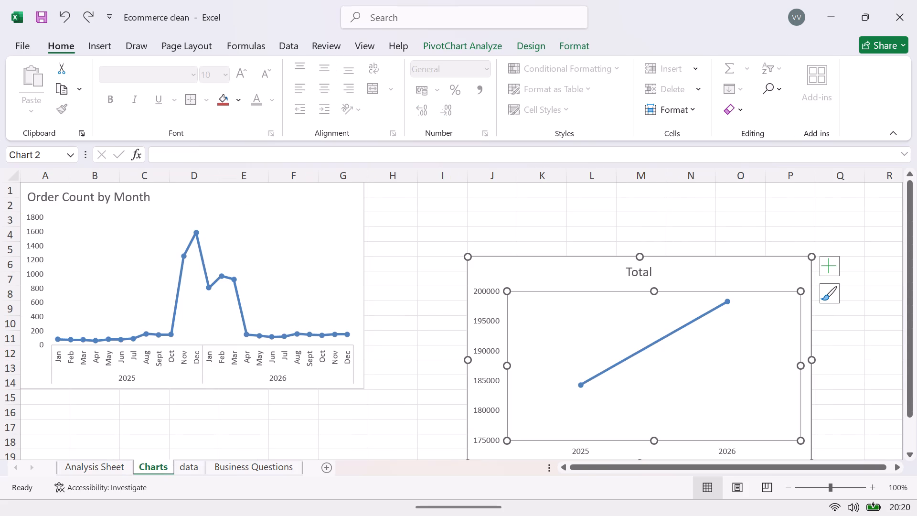
pyautogui.doubleClick(644, 345)
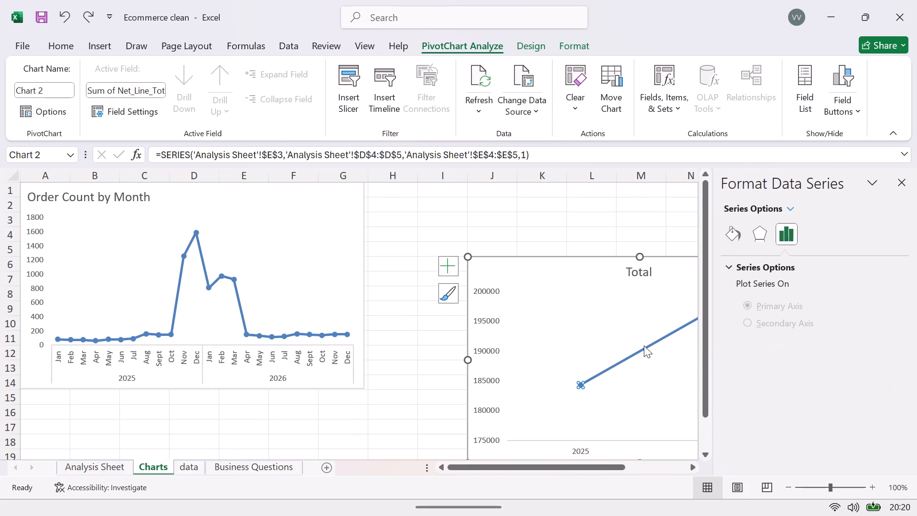
pyautogui.rightClick(644, 345)
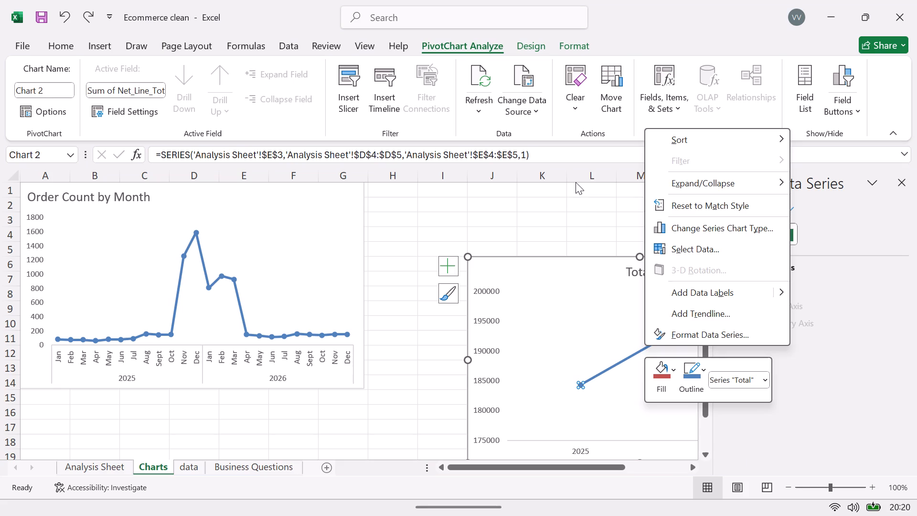
pyautogui.click(576, 182)
pyautogui.click(570, 195)
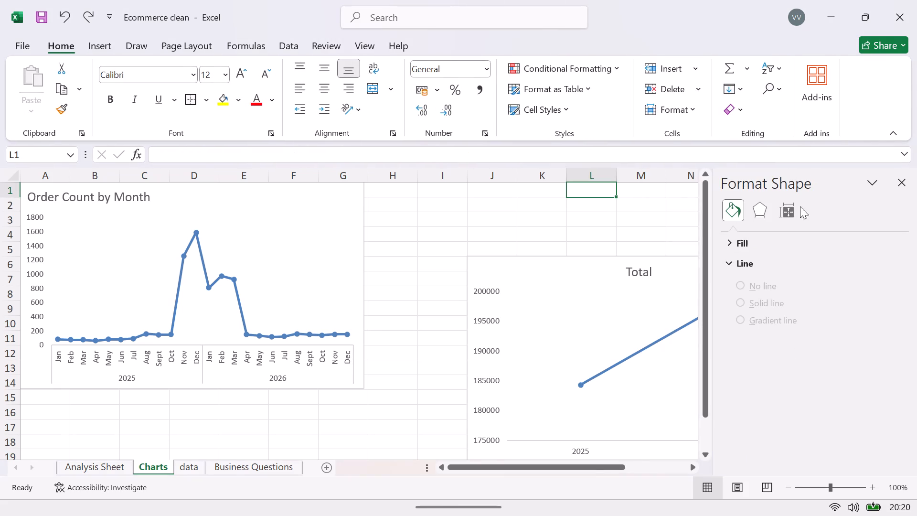
pyautogui.click(893, 180)
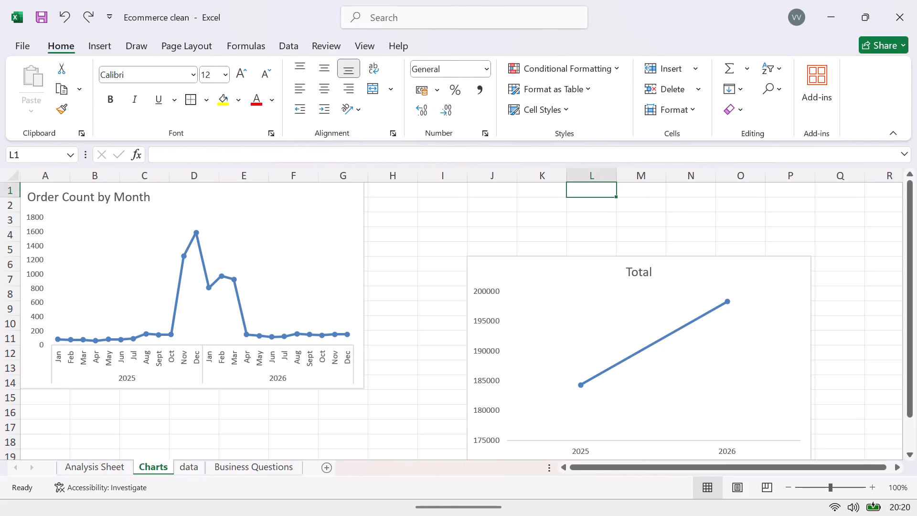
# Show the Business Questions sheet and save the workbook.
pyautogui.click(214, 462)
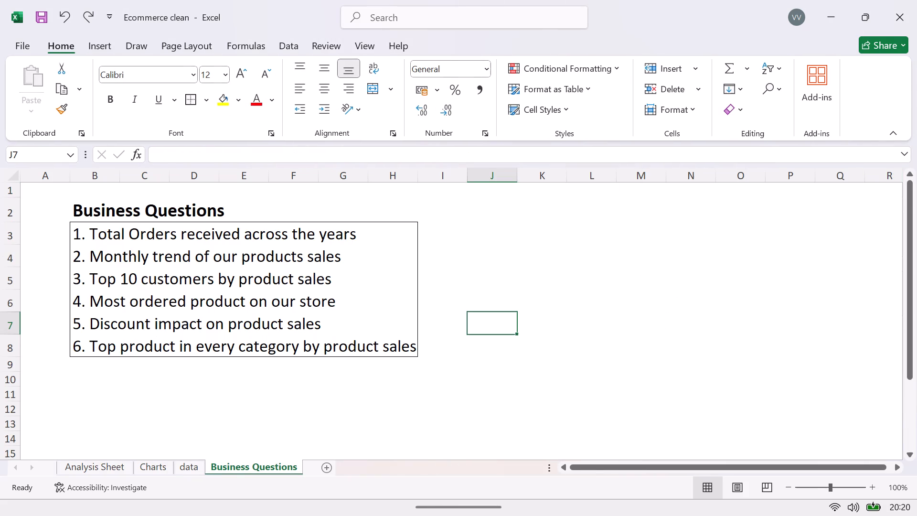
pyautogui.hotkey('ctrl', 's')
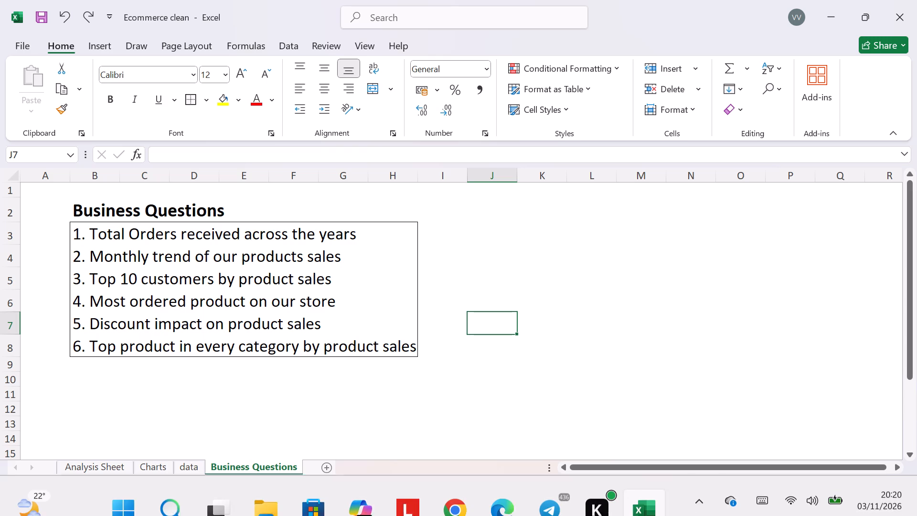